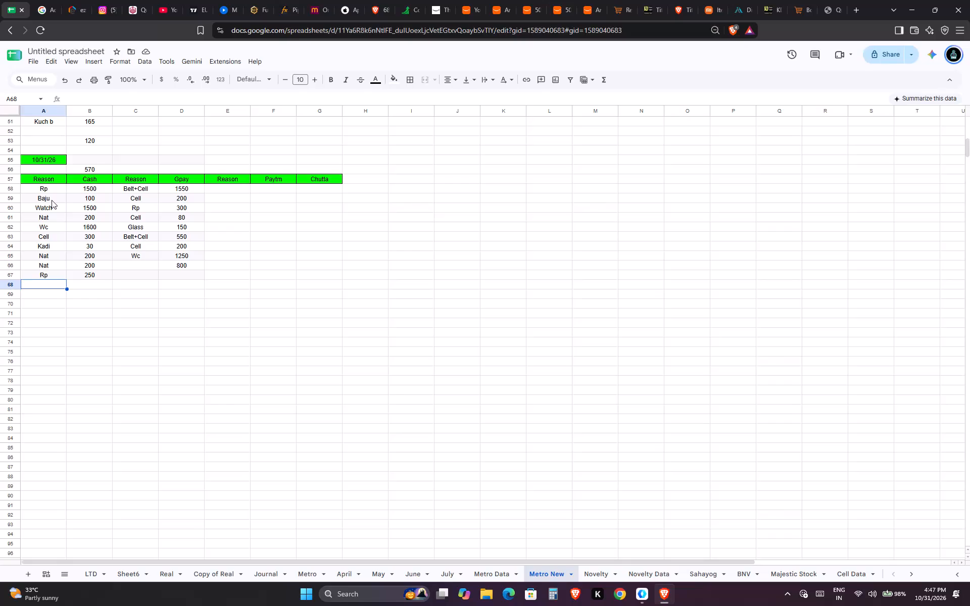
# Enter Wc+Cell as the reason for the 800 Gpay entry in row 66.
pyautogui.press('Right')
pyautogui.press('Up')
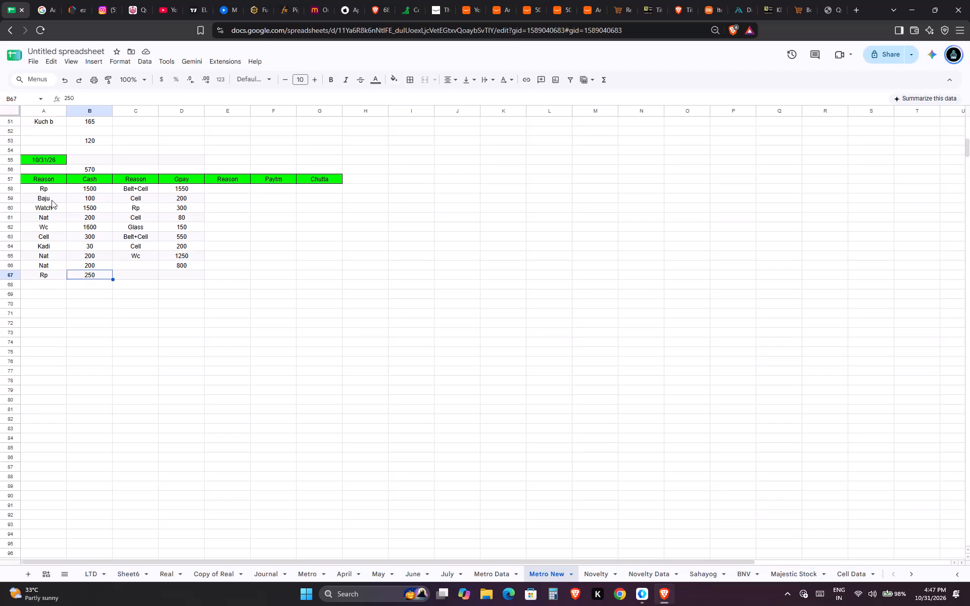
pyautogui.press('Right')
pyautogui.press('Up')
pyautogui.press('Right')
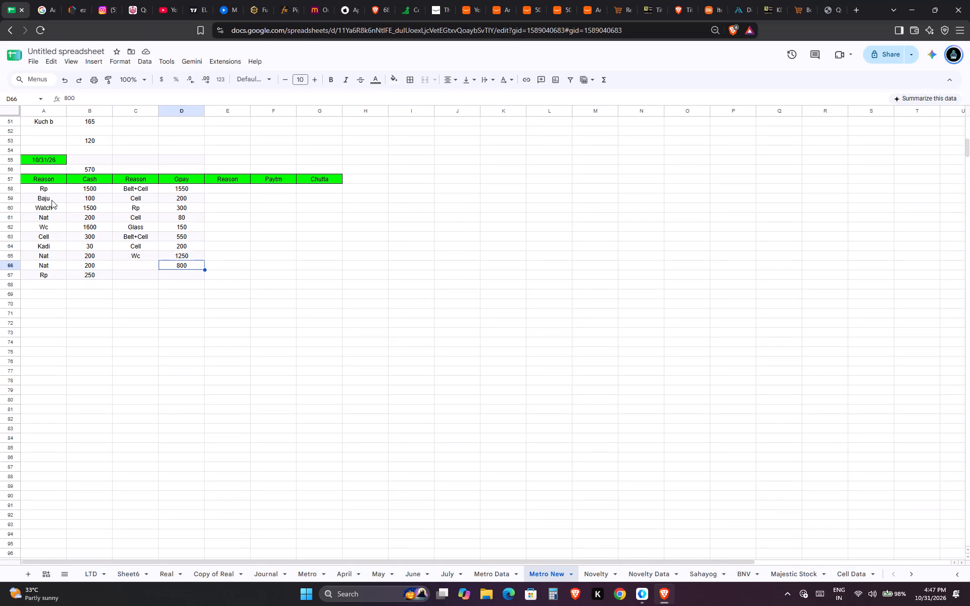
pyautogui.press('Left')
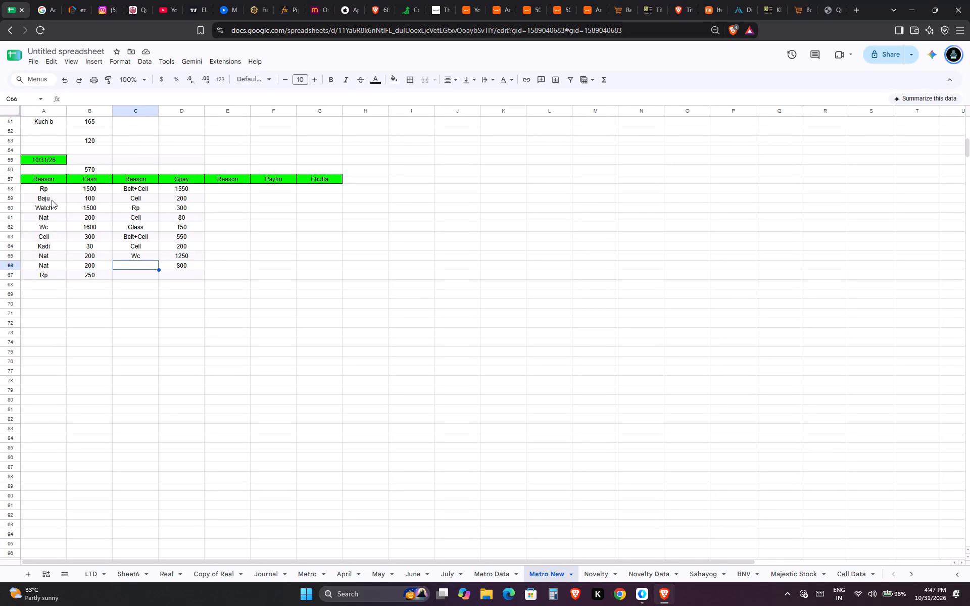
pyautogui.hotkey('shift', 'e')
pyautogui.press('BackSpace')
pyautogui.write('Wc6+')
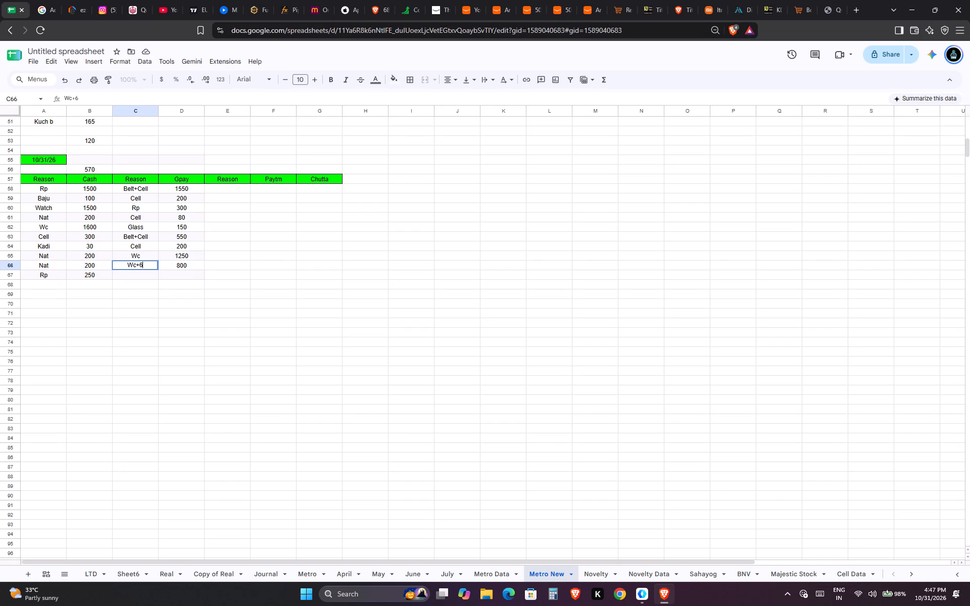
pyautogui.press('BackSpace')
pyautogui.write('Cell')
pyautogui.press('Down')
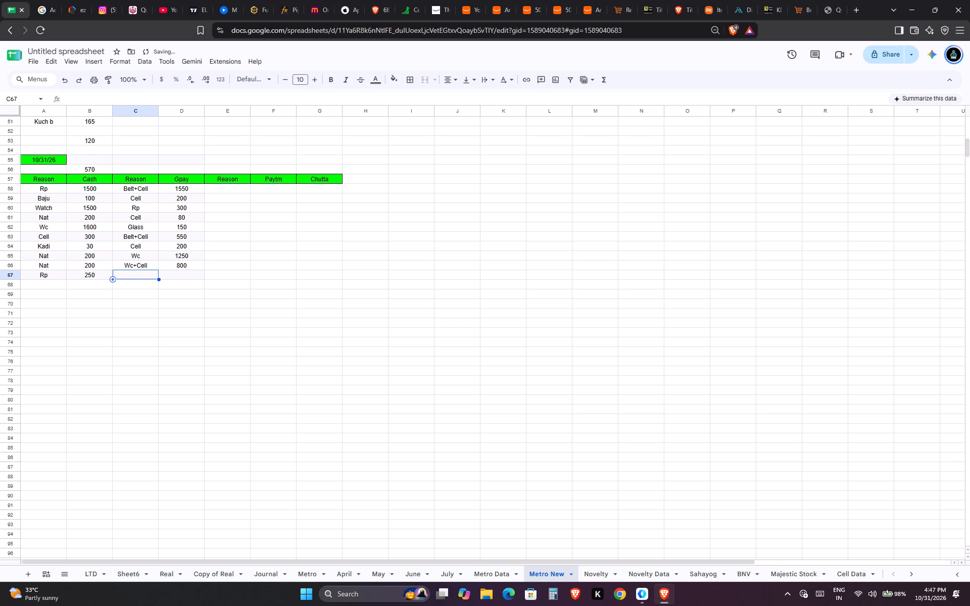
# Add a Gpay entry in row 67 with reason Cell and amount 600.
pyautogui.hotkey('shift', 'c')
pyautogui.press('Tab')
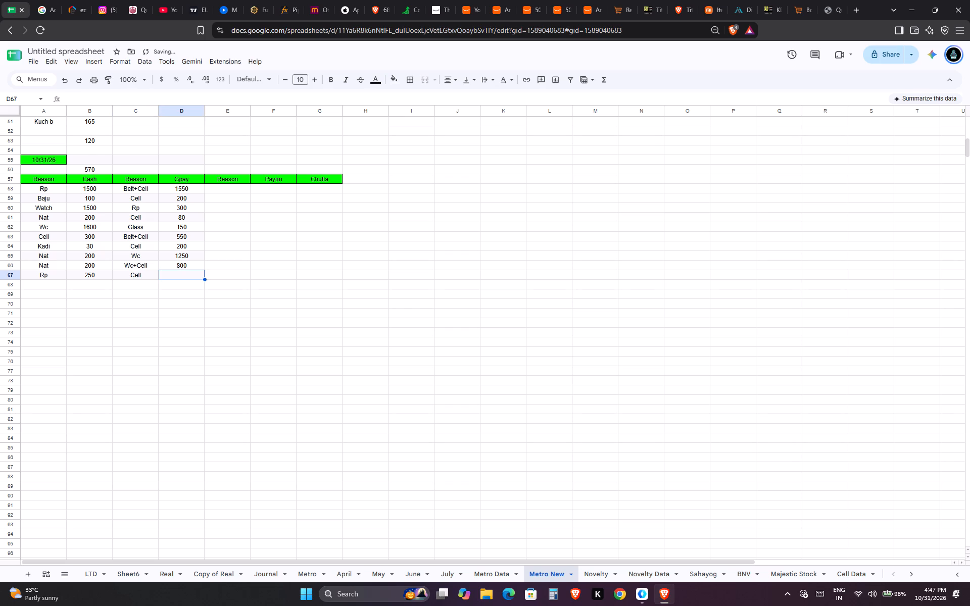
pyautogui.press('6')
pyautogui.write('00')
pyautogui.press('Down')
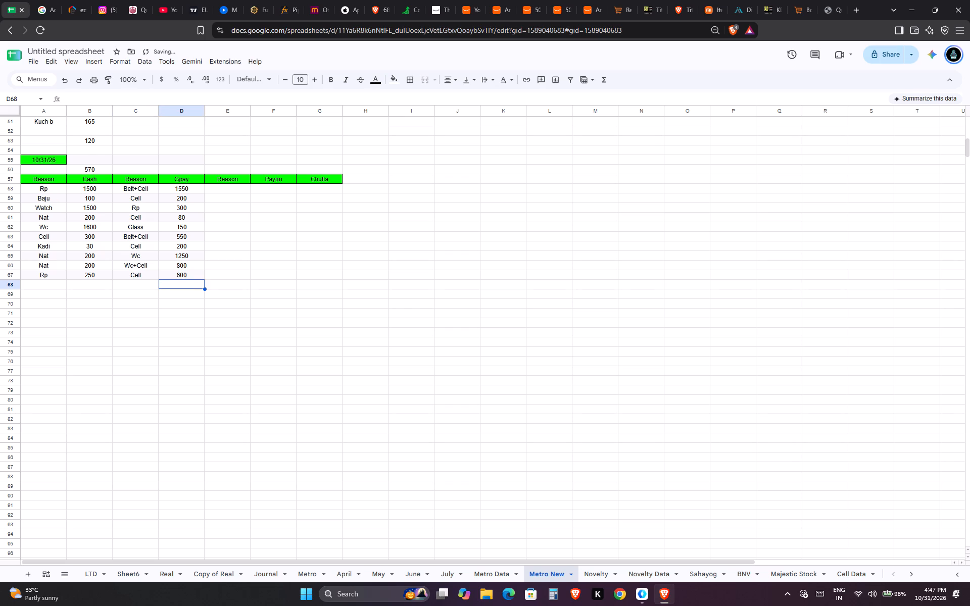
# Add a cash entry in row 68 with amount 50 and reason Kadi.
pyautogui.press('Left')
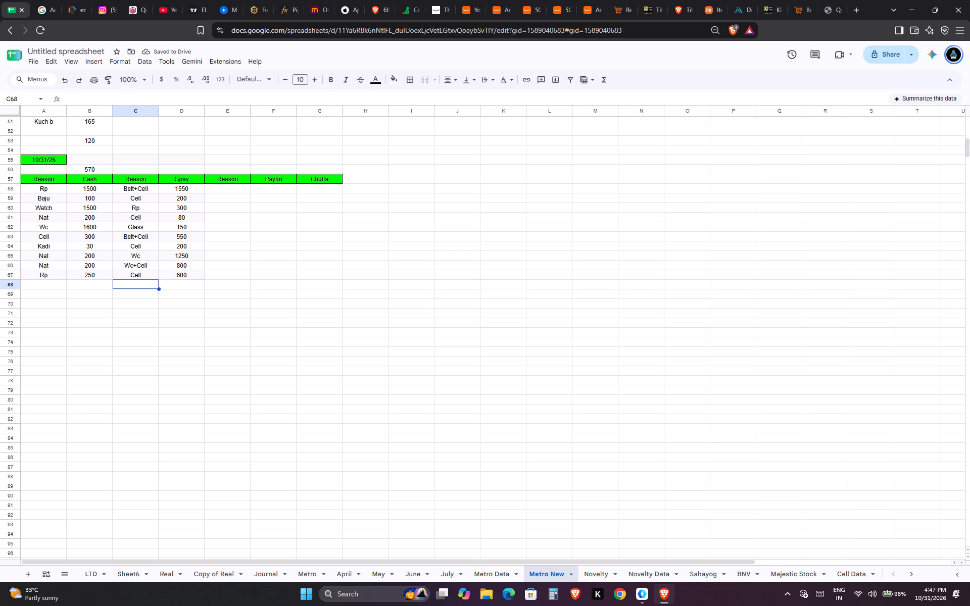
pyautogui.press('Left')
pyautogui.write('50')
pyautogui.press('Left')
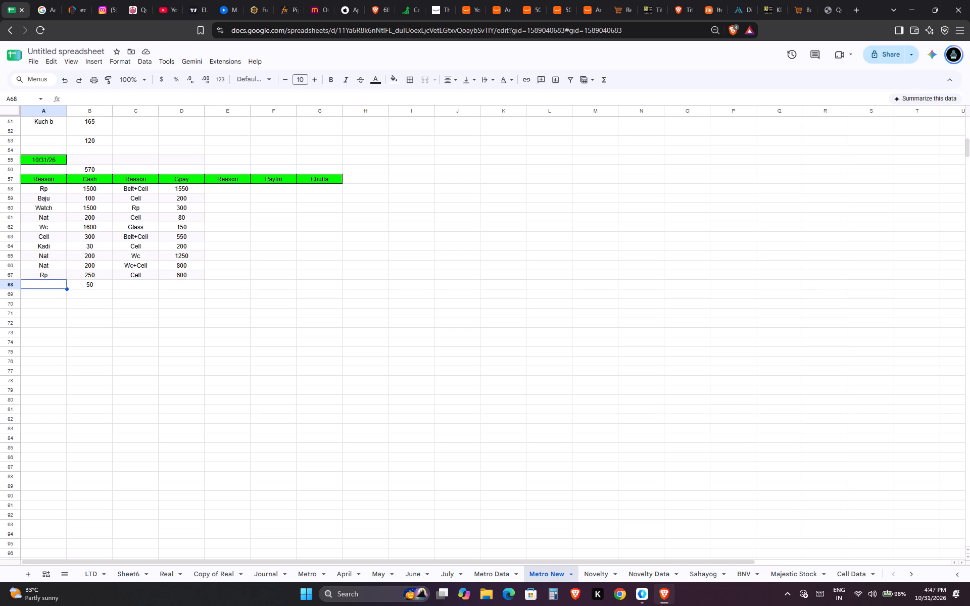
pyautogui.write('Kadi')
pyautogui.press('Down')
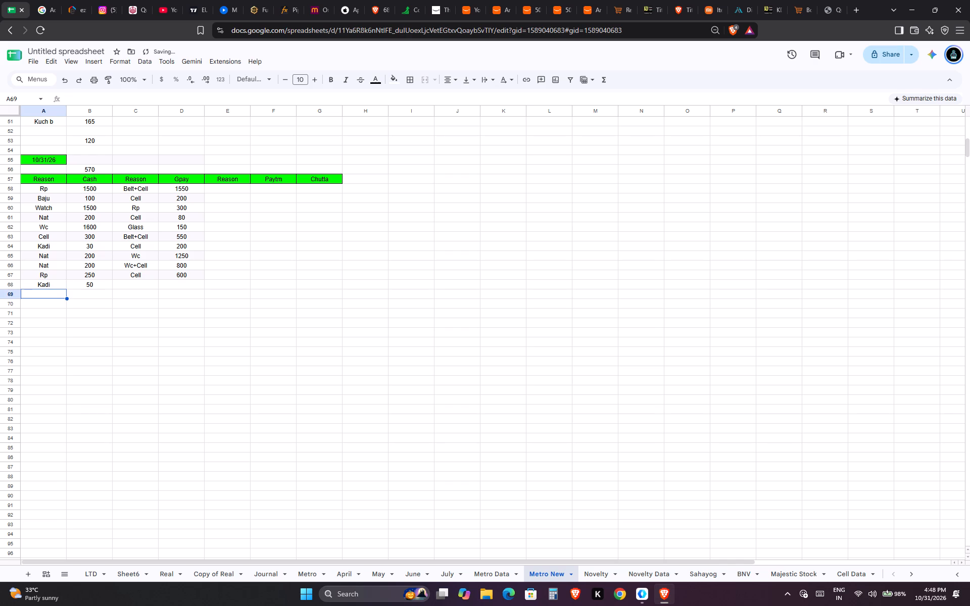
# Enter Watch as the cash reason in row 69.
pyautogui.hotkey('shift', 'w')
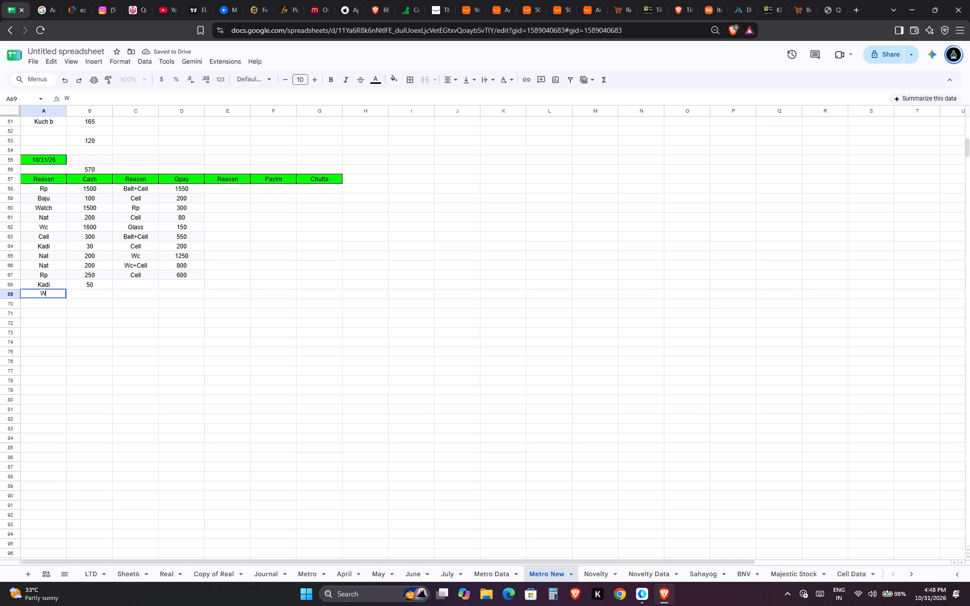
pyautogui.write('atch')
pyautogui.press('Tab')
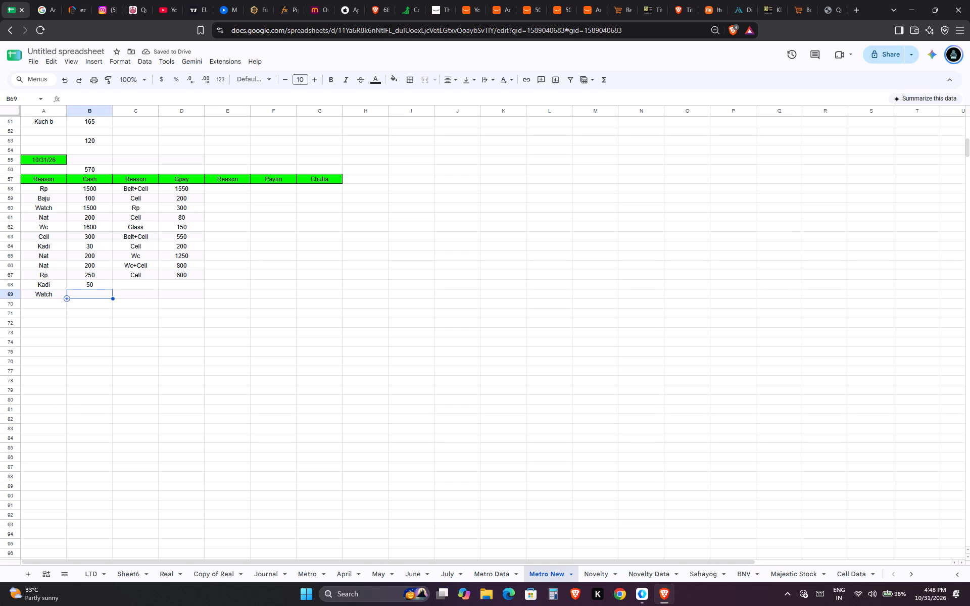
# Add a Gpay entry in row 68 with reason Watch and amount 1700.
pyautogui.press('Right')
pyautogui.press('Up')
pyautogui.write('Wa')
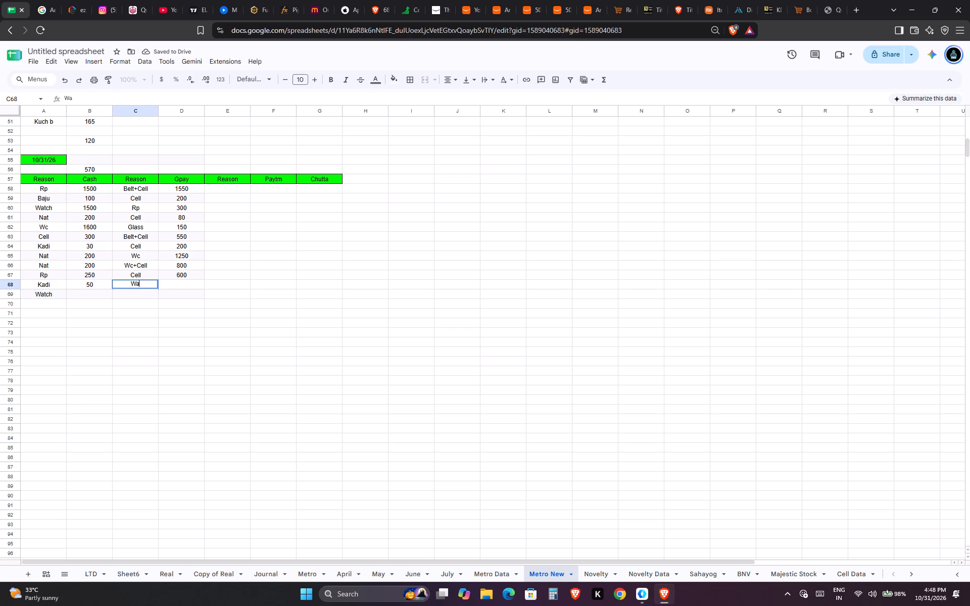
pyautogui.write('tch')
pyautogui.press('Tab')
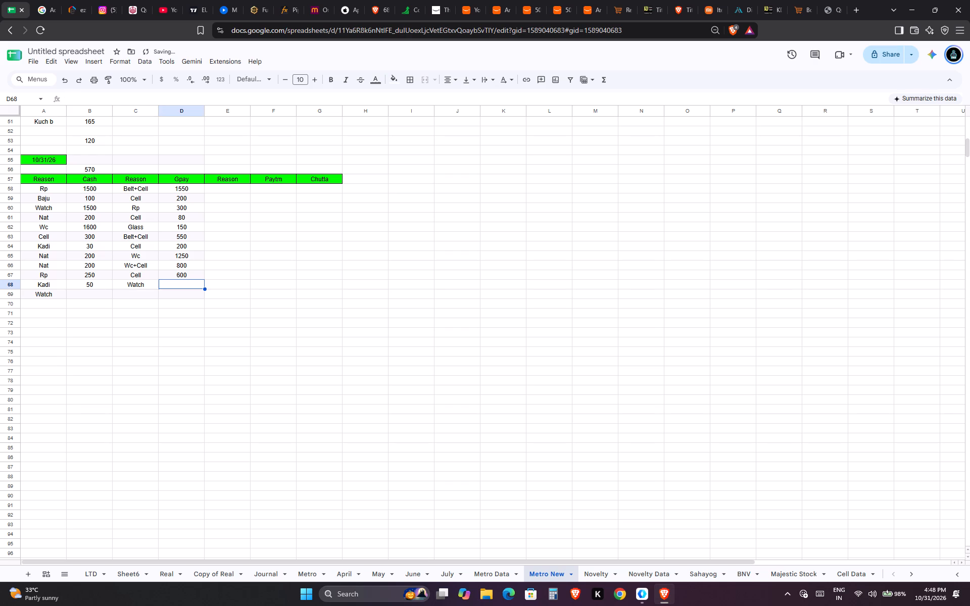
pyautogui.write('1700')
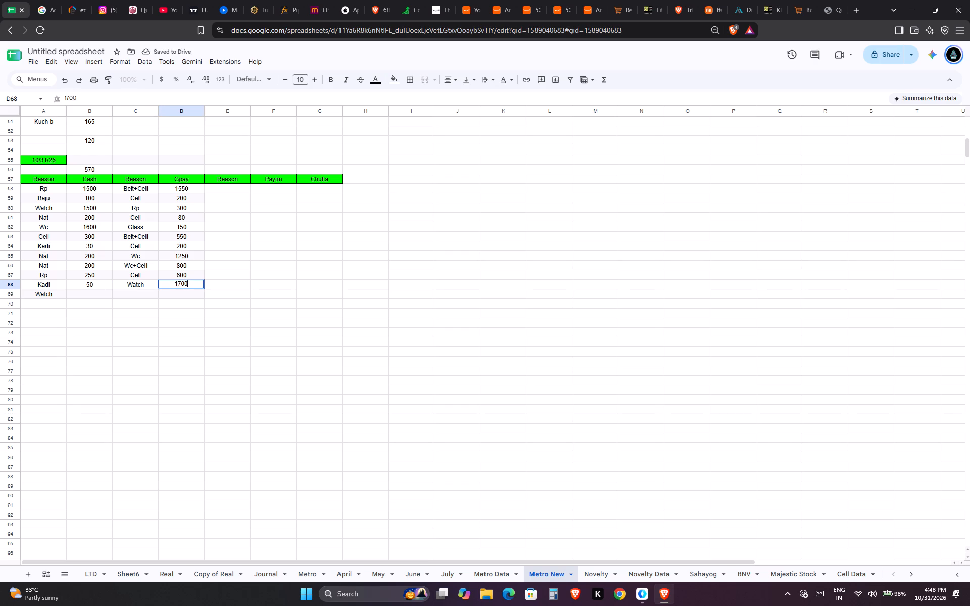
pyautogui.press('Down')
# Replace the cash reason in row 69 with Wc and enter 250 as its amount.
pyautogui.press('Left')
pyautogui.press('Left')
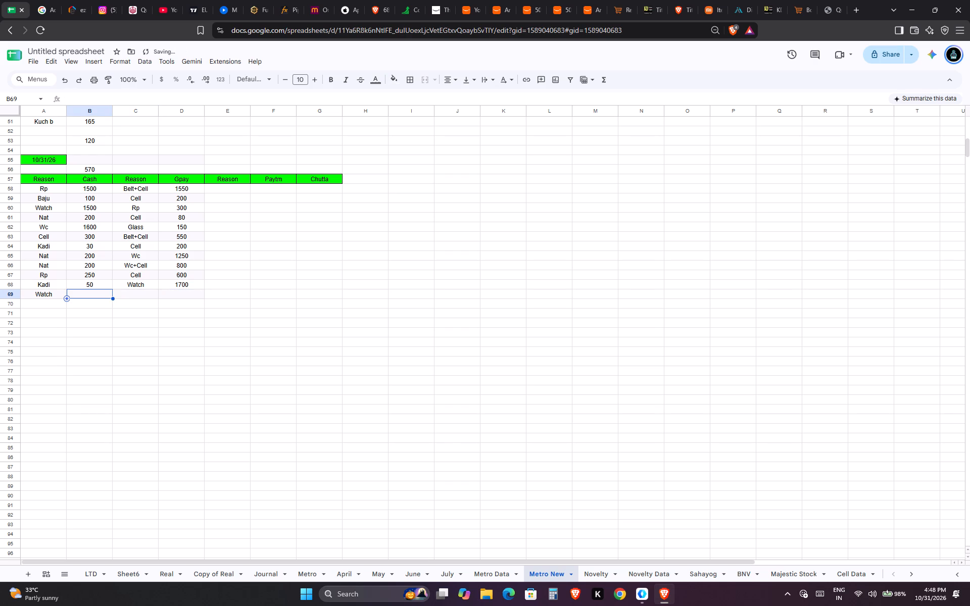
pyautogui.press('Left')
pyautogui.write('Wc')
pyautogui.press('Right')
pyautogui.write('250')
pyautogui.press('Left')
# Fill the Wc reason down into row 70 and enter 500 as its cash amount.
pyautogui.press('Left')
pyautogui.press('Down')
pyautogui.hotkey('ctrl', 'd')
pyautogui.press('Right')
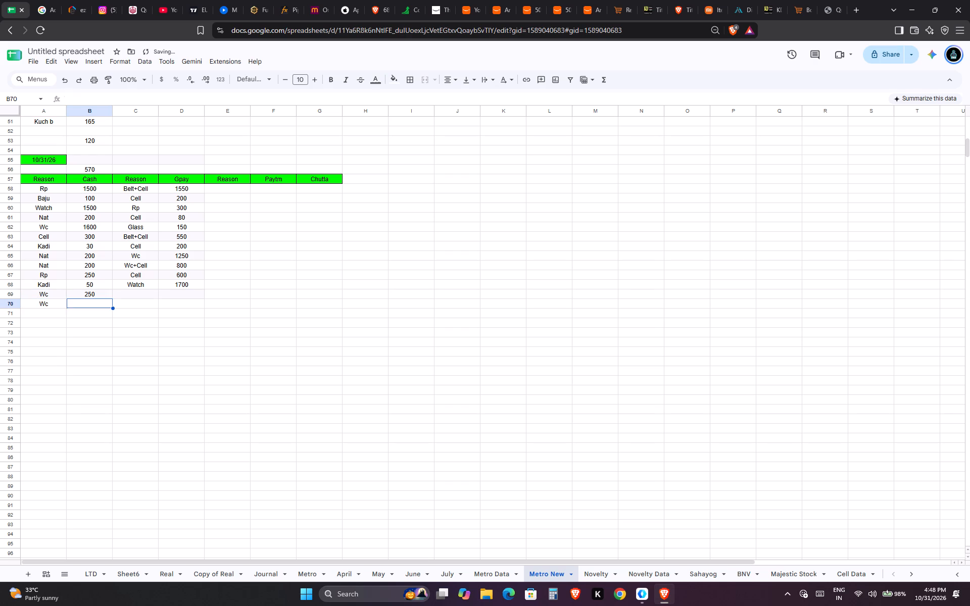
pyautogui.write('500')
pyautogui.press('Right')
pyautogui.press('Left')
# Total the Cash column in B74 with a SUM formula over B56 to B70, including the opening amount above the header.
pyautogui.press('Down')
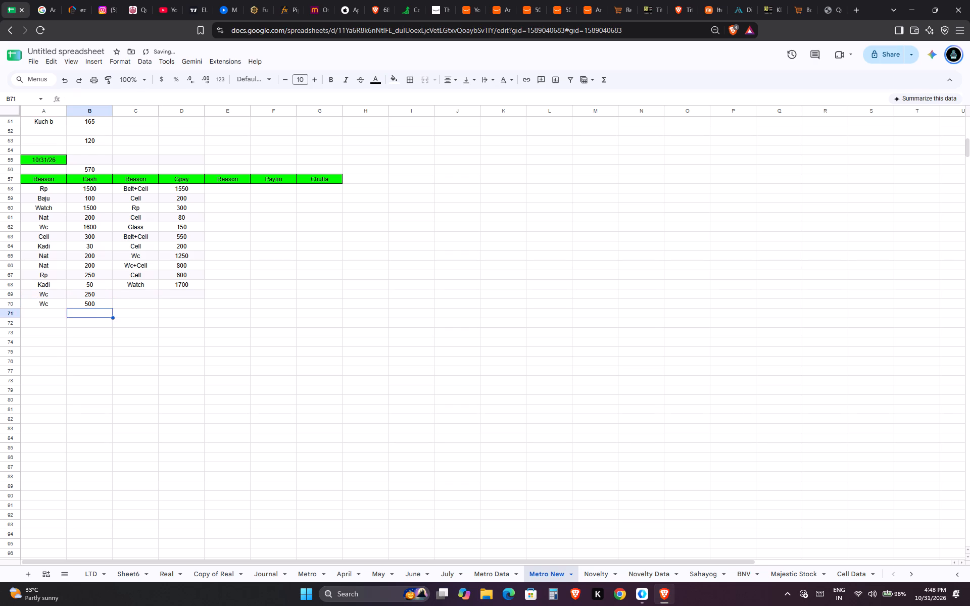
pyautogui.press('Down')
pyautogui.press('Down')
pyautogui.press('Down')
pyautogui.write('=sum')
pyautogui.press('Tab')
pyautogui.hotkey('ctrl', 'Up')
pyautogui.hotkey('ctrl', 'Up')
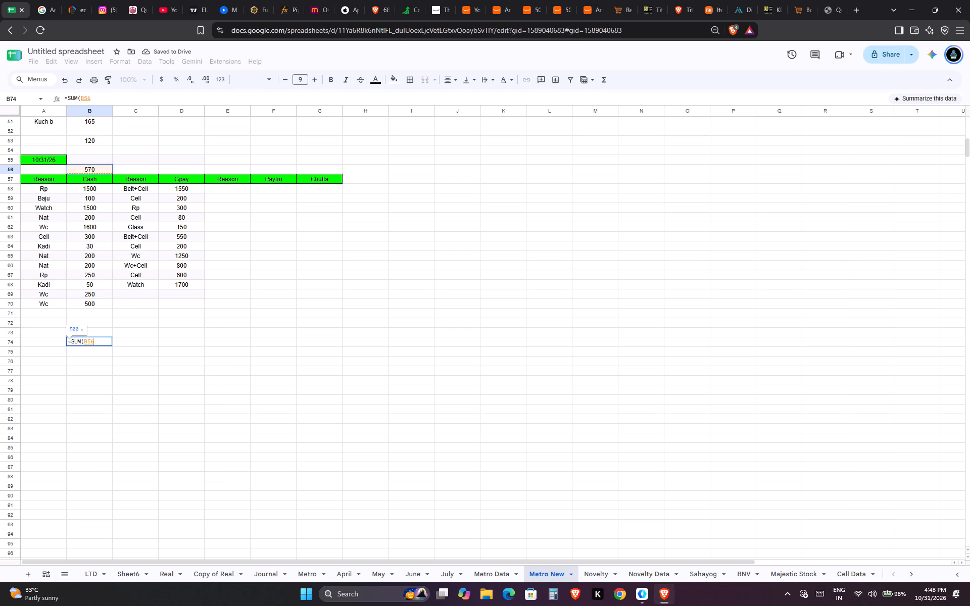
pyautogui.hotkey('ctrl', 'shift', 'Down')
pyautogui.press('Return')
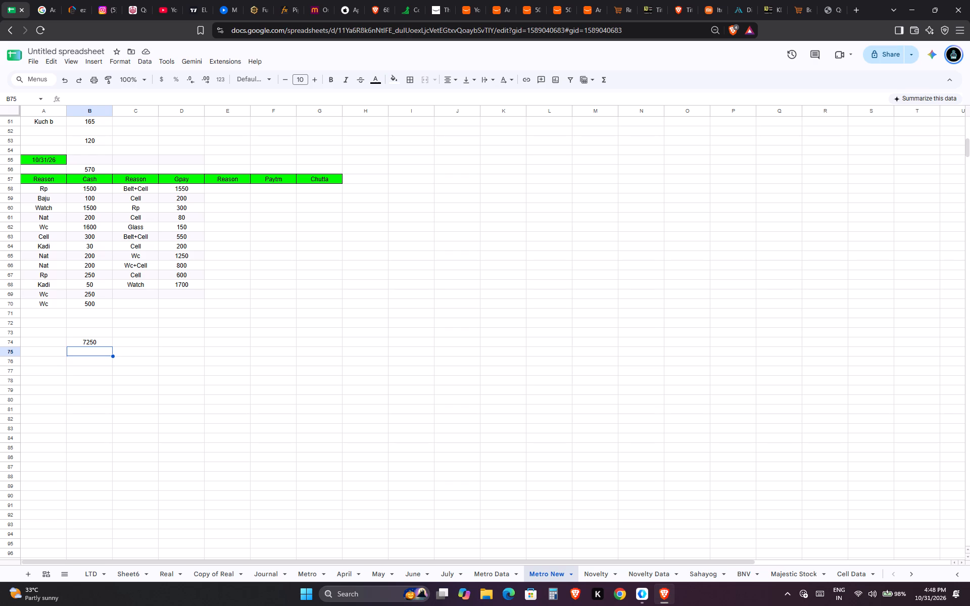
# Start a subtraction formula in B75 that deducts from the cash total in B74.
pyautogui.press('Down')
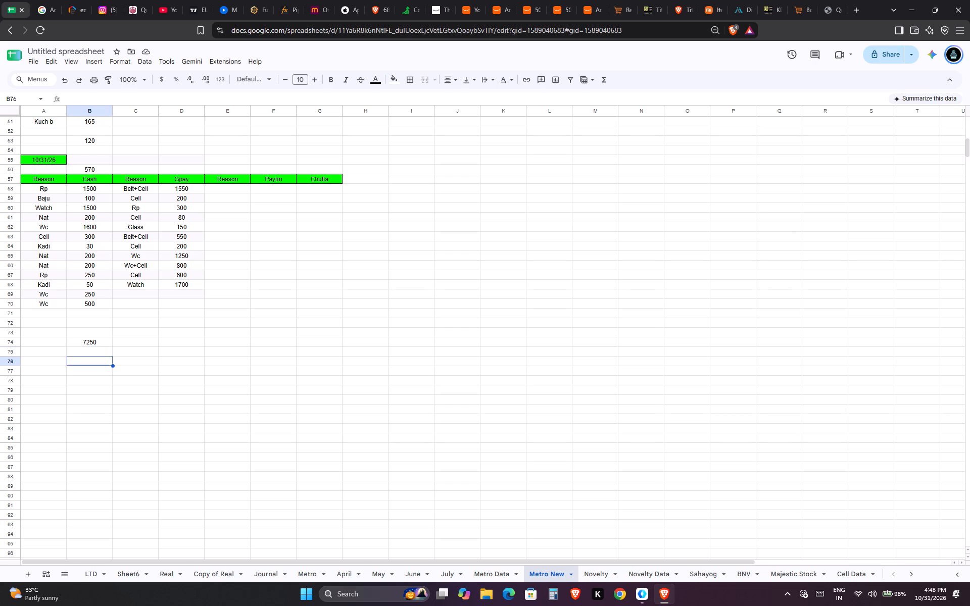
pyautogui.press('Up')
pyautogui.press('=')
pyautogui.press('Up')
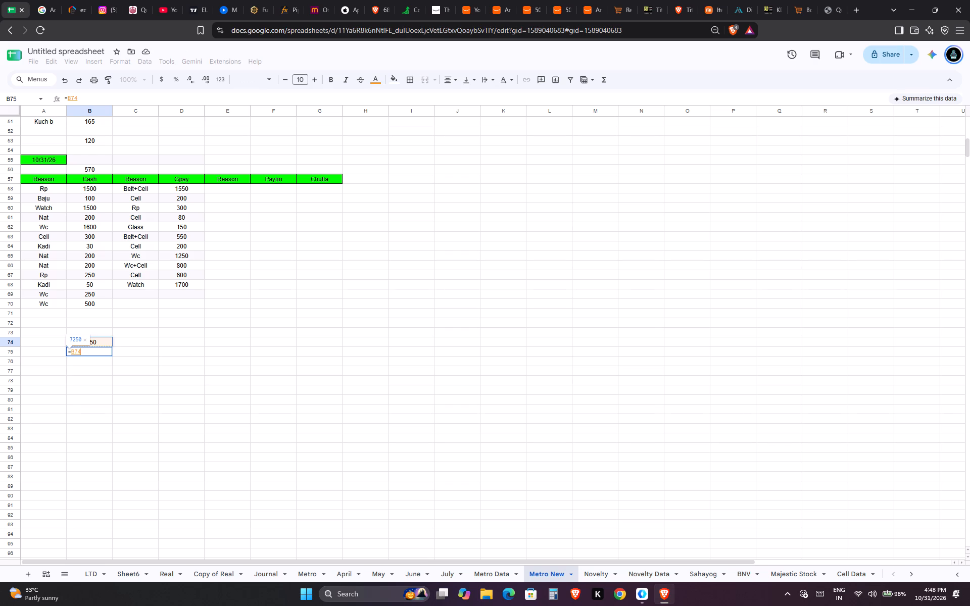
pyautogui.press('-')
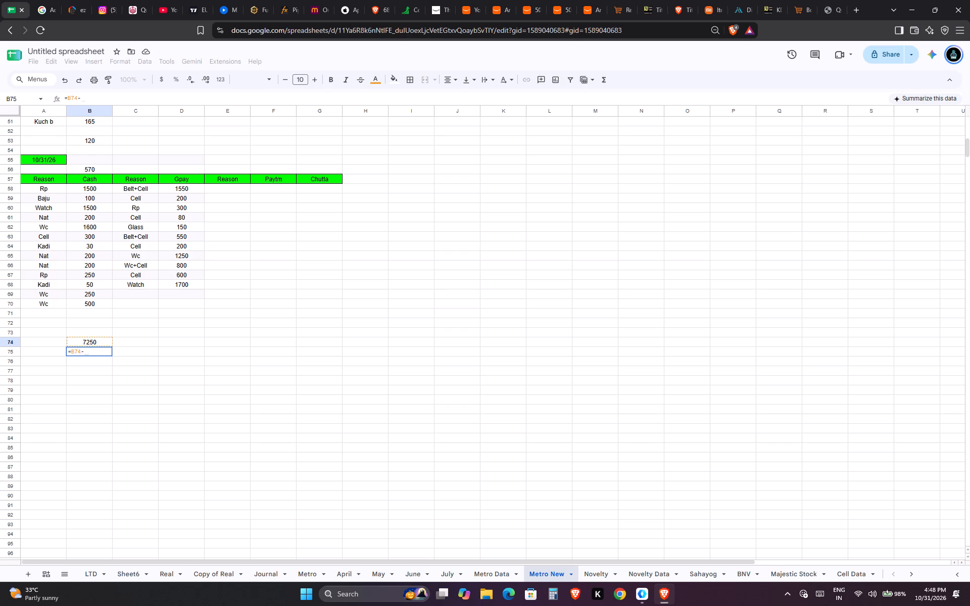
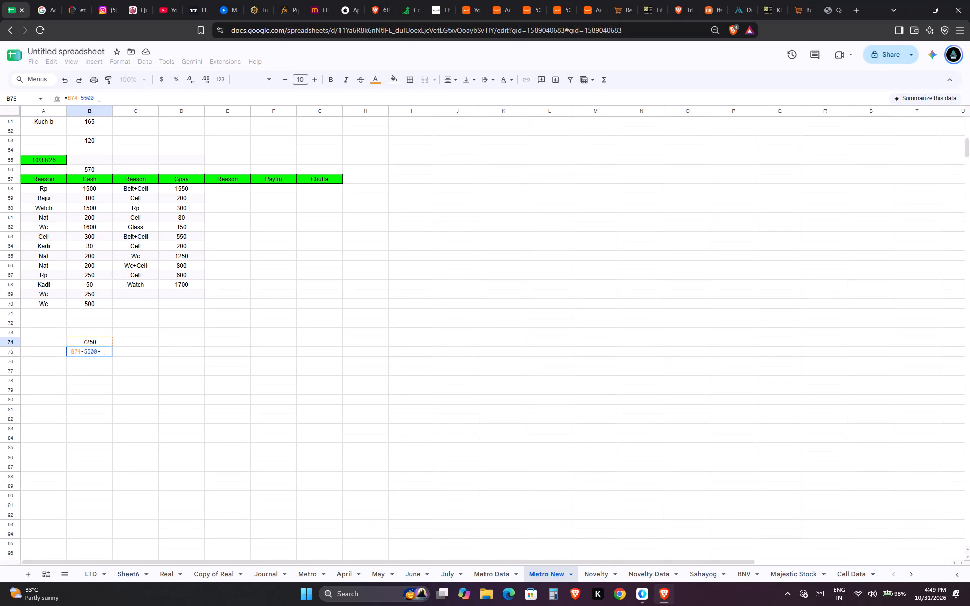
# Complete the B75 subtraction formula as B74 minus 5500 minus 750.
pyautogui.write('750')
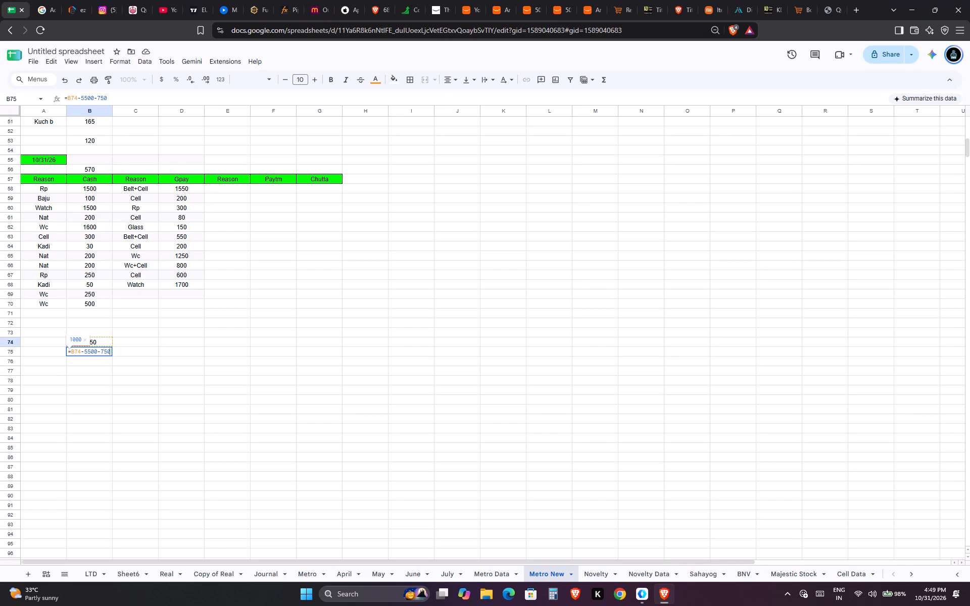
pyautogui.press('Return')
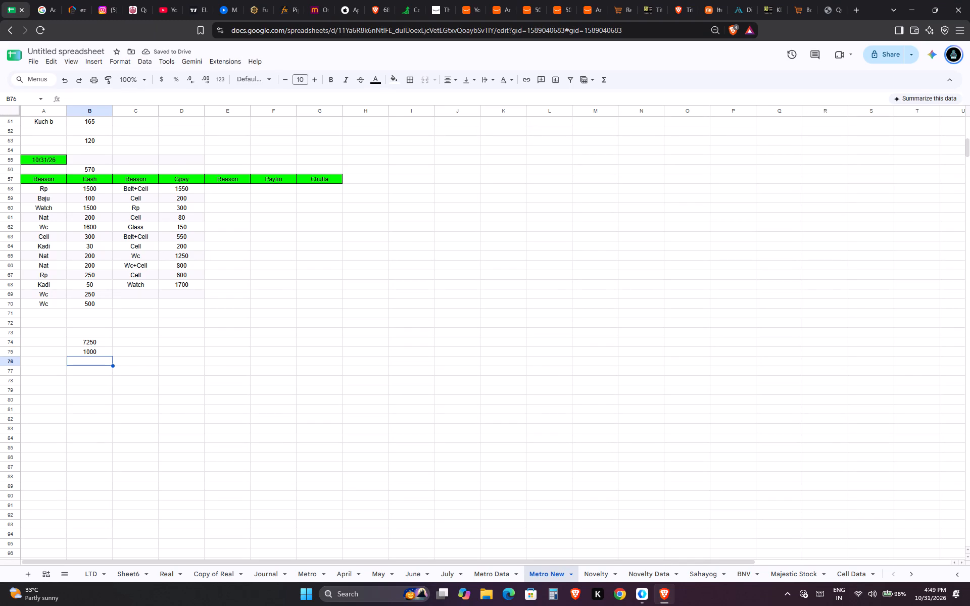
# Add a Bank entry in row 71 below the last Wc reason with a cash amount of -1000.
pyautogui.press('Left')
pyautogui.hotkey('ctrl', 'Up')
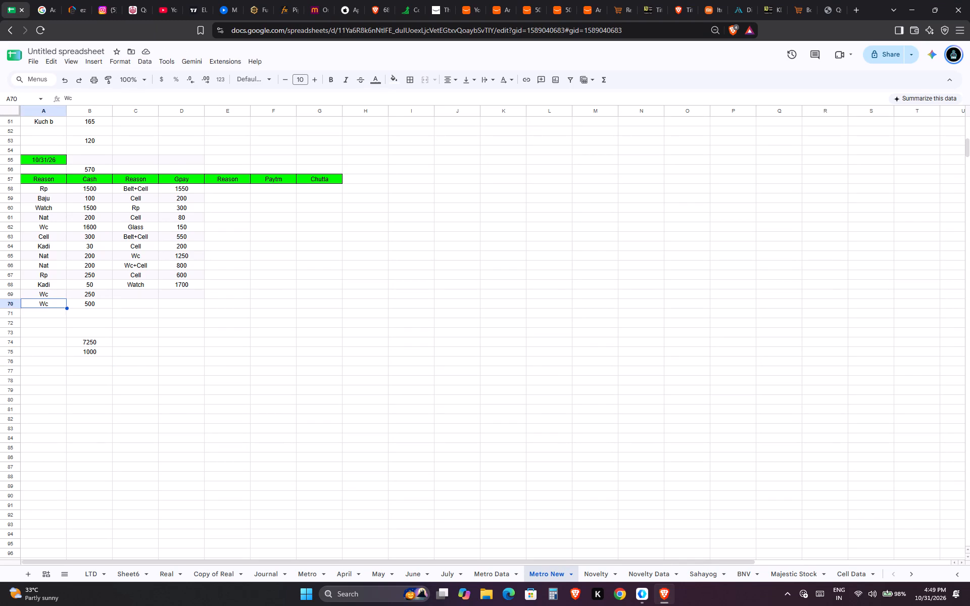
pyautogui.press('Down')
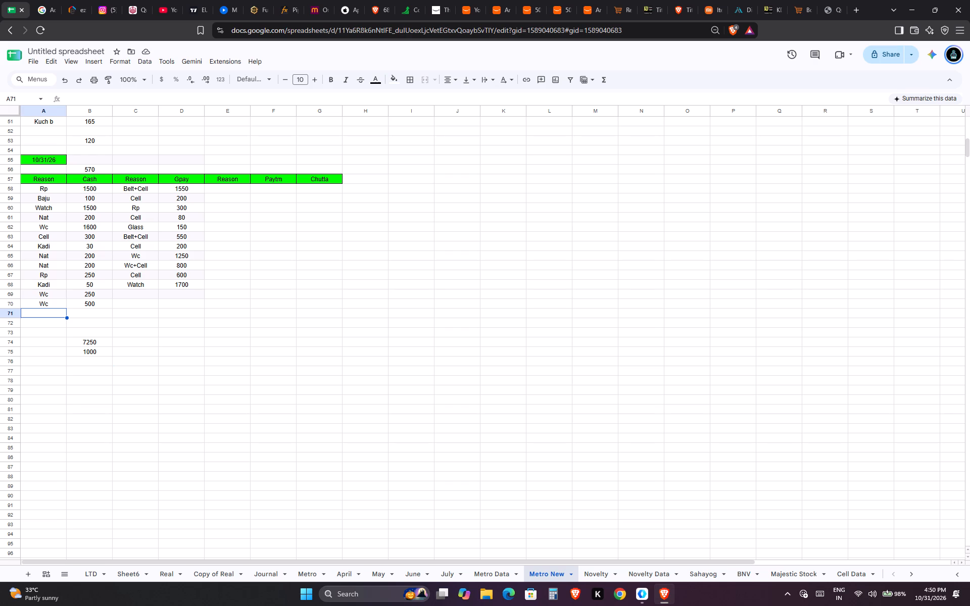
pyautogui.write('Bank')
pyautogui.press('Tab')
pyautogui.write('-1000')
pyautogui.press('Return')
# Extend the cash total's SUM range in B74 to B56:B71 so it includes the Bank row.
pyautogui.press('Down')
pyautogui.press('Right')
pyautogui.press('Down')
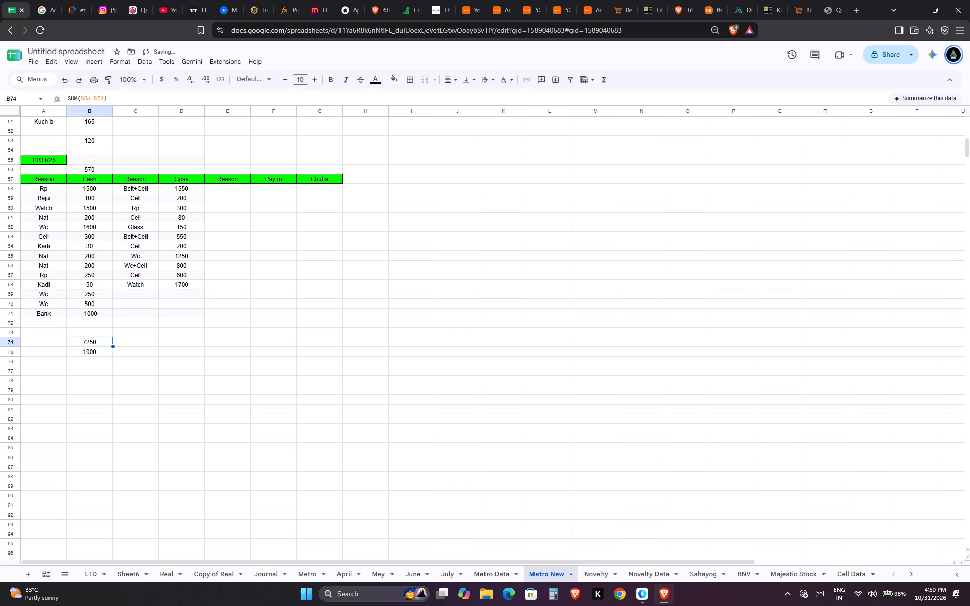
pyautogui.press('=')
pyautogui.press('Escape')
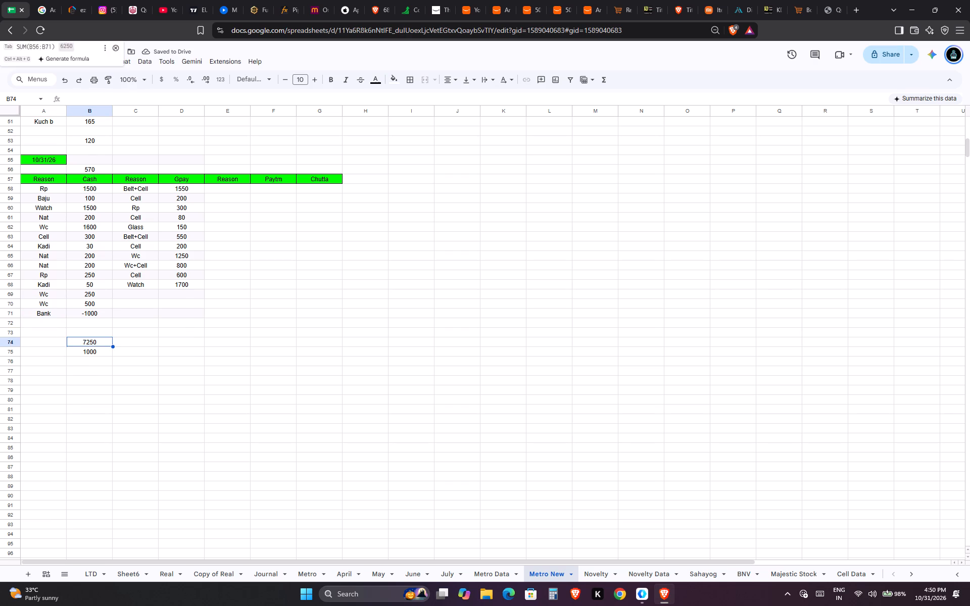
pyautogui.press('F2')
pyautogui.press('Down')
pyautogui.hotkey('shift', 'Down')
pyautogui.press('Down')
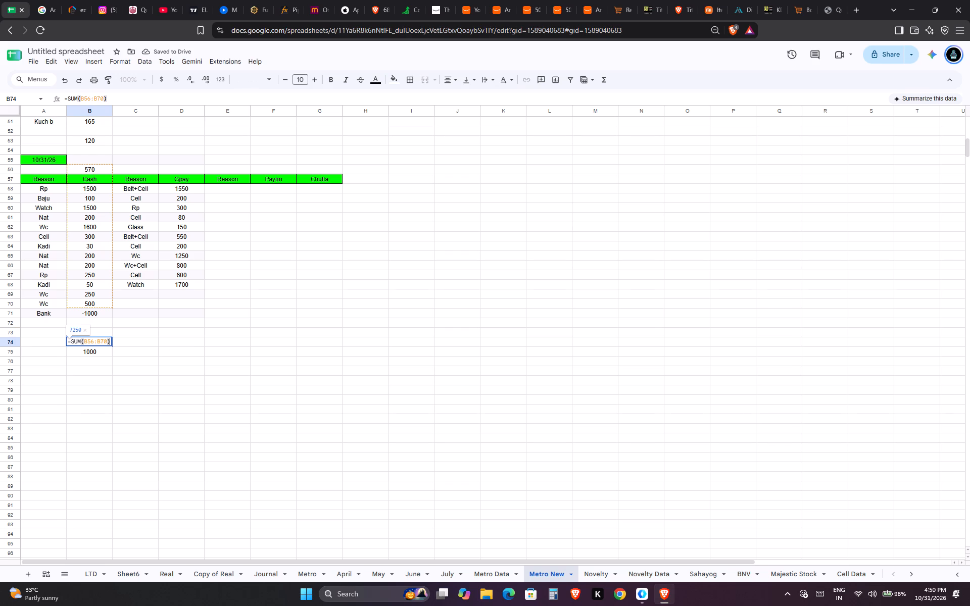
pyautogui.press('Down')
pyautogui.press('Down')
pyautogui.press('Left')
pyautogui.press('Left')
pyautogui.press('Left')
pyautogui.press('Right')
pyautogui.press('Right')
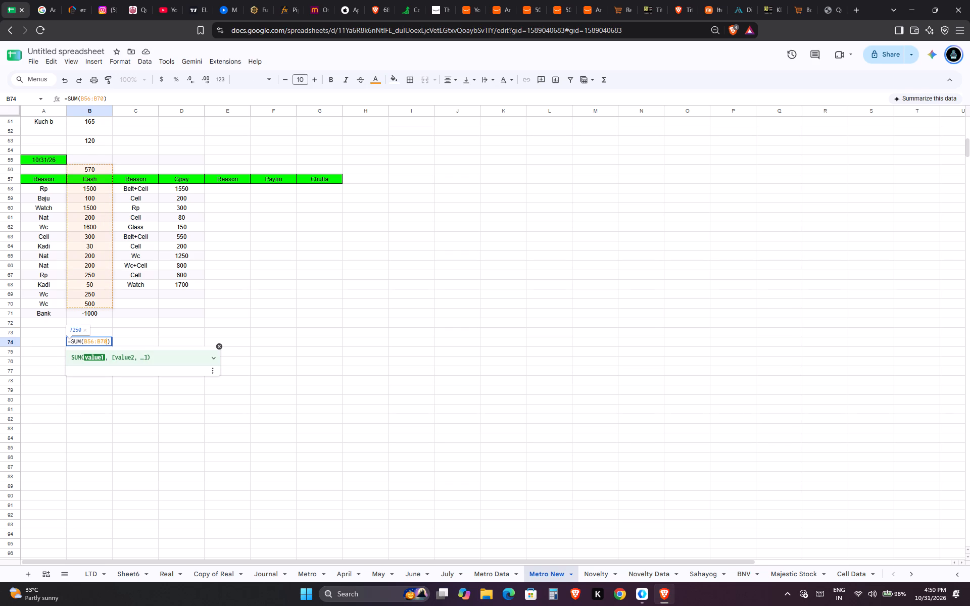
pyautogui.hotkey('shift', 'Left')
pyautogui.press('1')
pyautogui.press('Return')
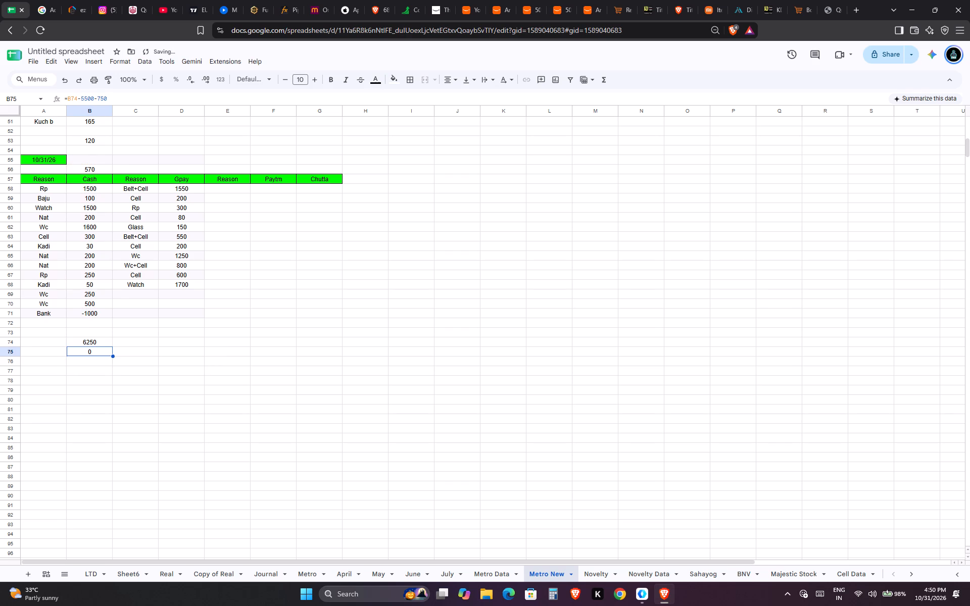
pyautogui.press('Up')
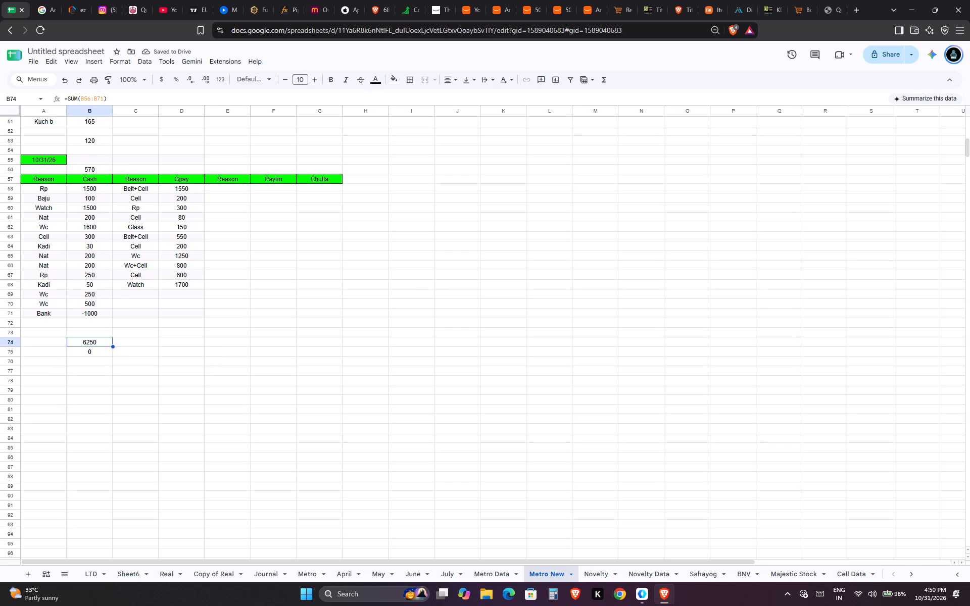
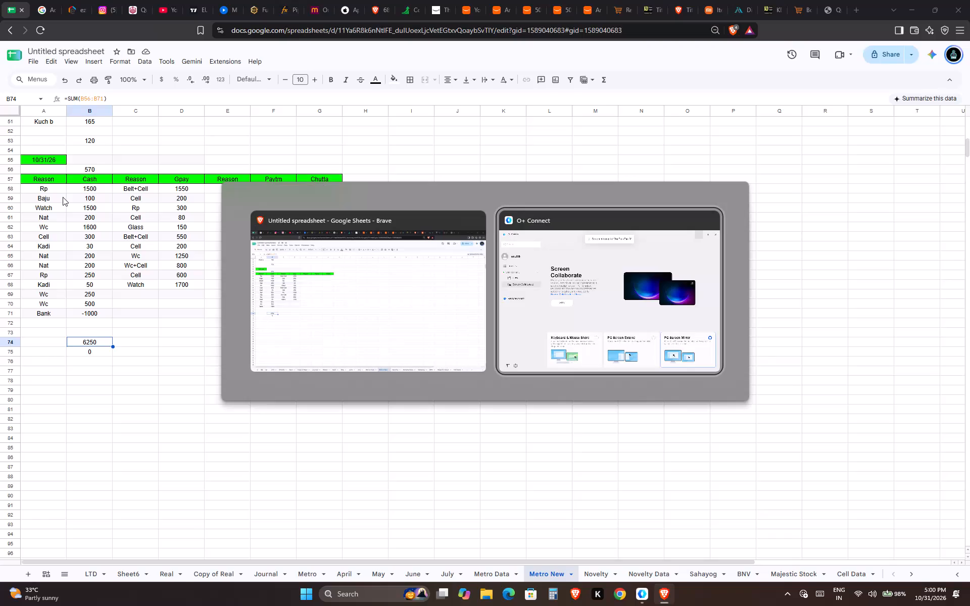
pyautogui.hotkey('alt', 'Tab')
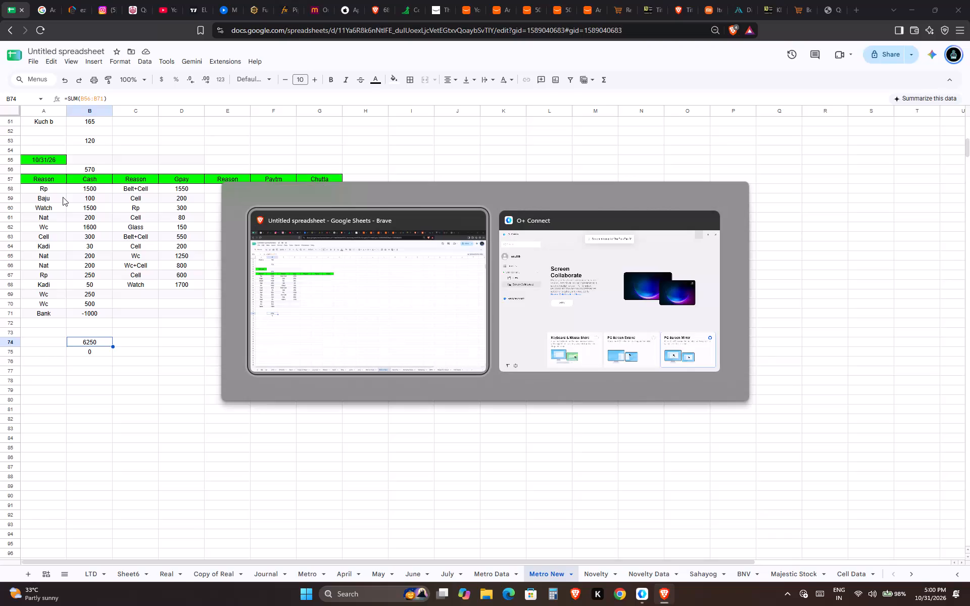
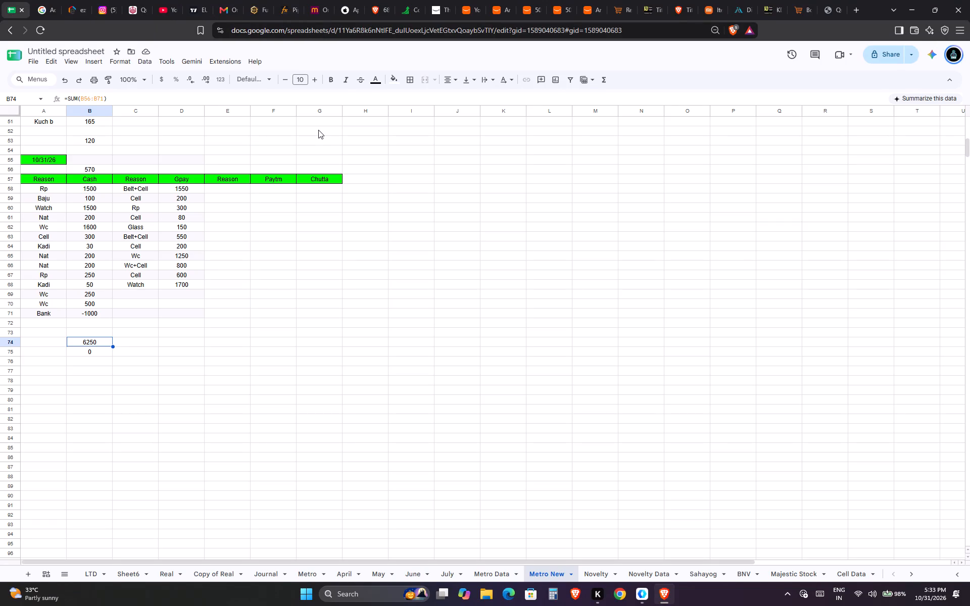
# Add a Cell cash entry of 20 in row 72, below the Bank row of the 10/31/26 block.
pyautogui.press('Left')
pyautogui.press('Up')
pyautogui.press('Right')
pyautogui.press('Right')
pyautogui.press('Right')
pyautogui.hotkey('ctrl', 'Up')
pyautogui.press('Down')
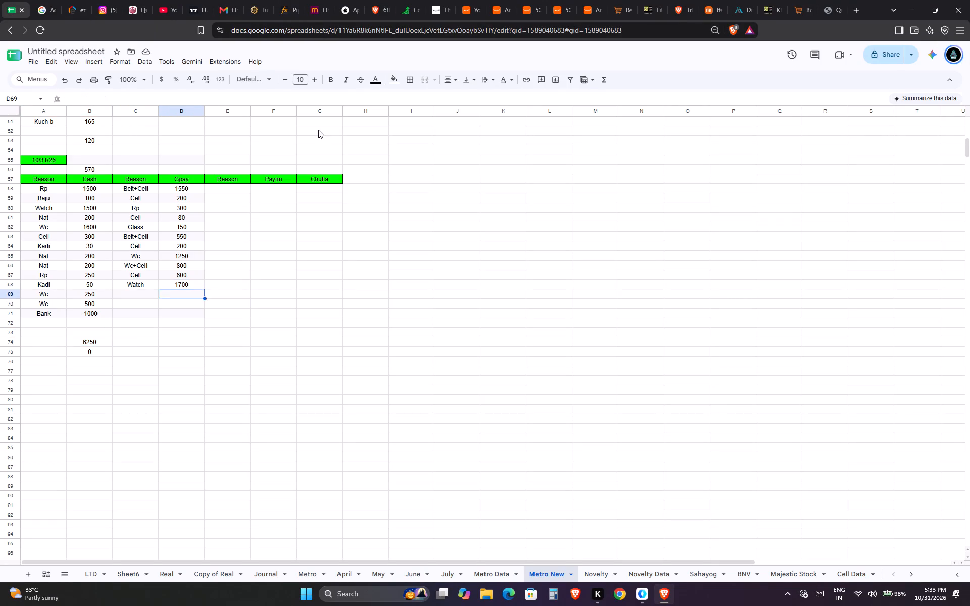
pyautogui.press('Left')
pyautogui.press('Left')
pyautogui.press('Left')
pyautogui.hotkey('ctrl', 'Down')
pyautogui.press('Down')
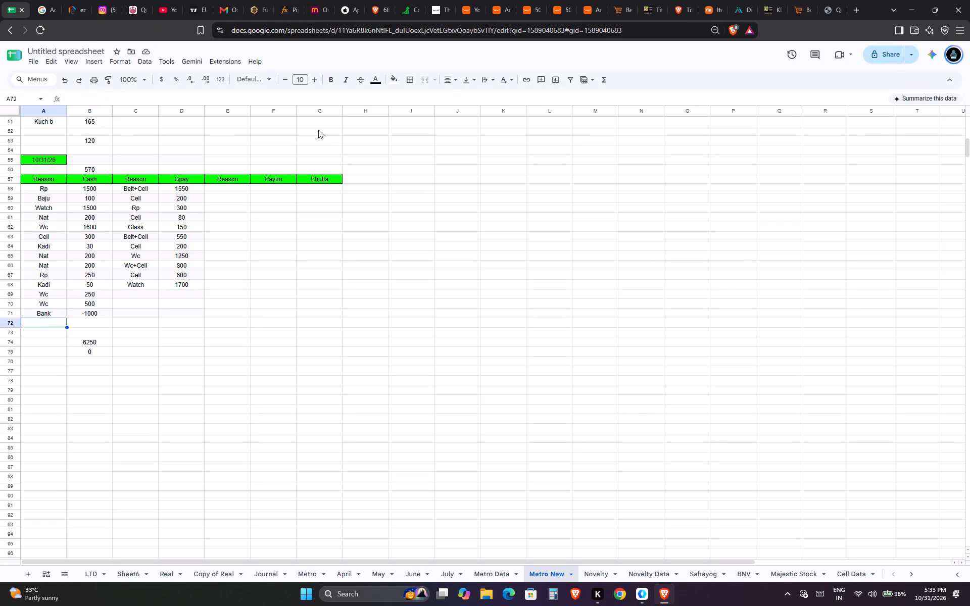
pyautogui.write('Celkl')
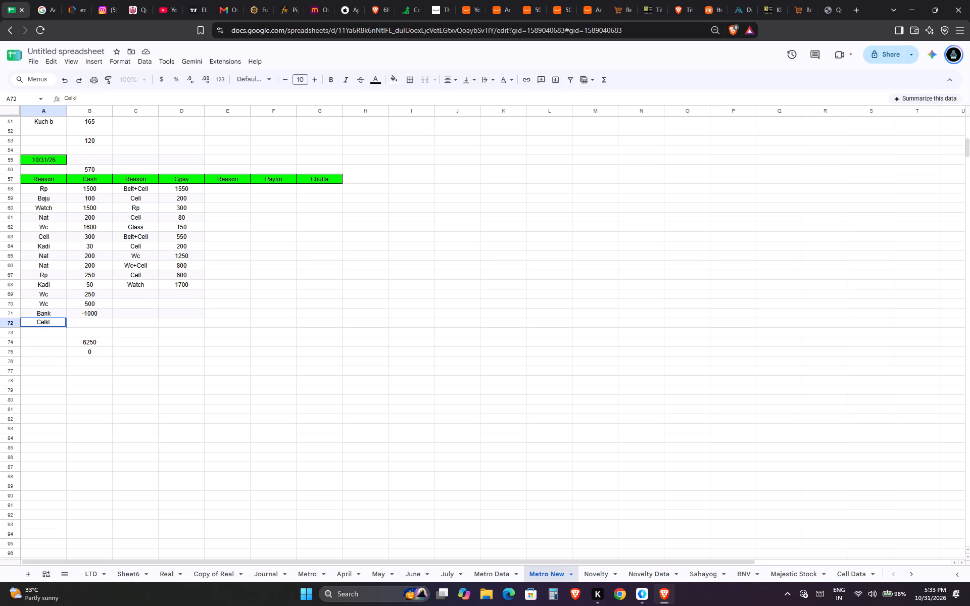
pyautogui.press('BackSpace')
pyautogui.press('BackSpace')
pyautogui.press('BackSpace')
pyautogui.write('ll')
pyautogui.press('Tab')
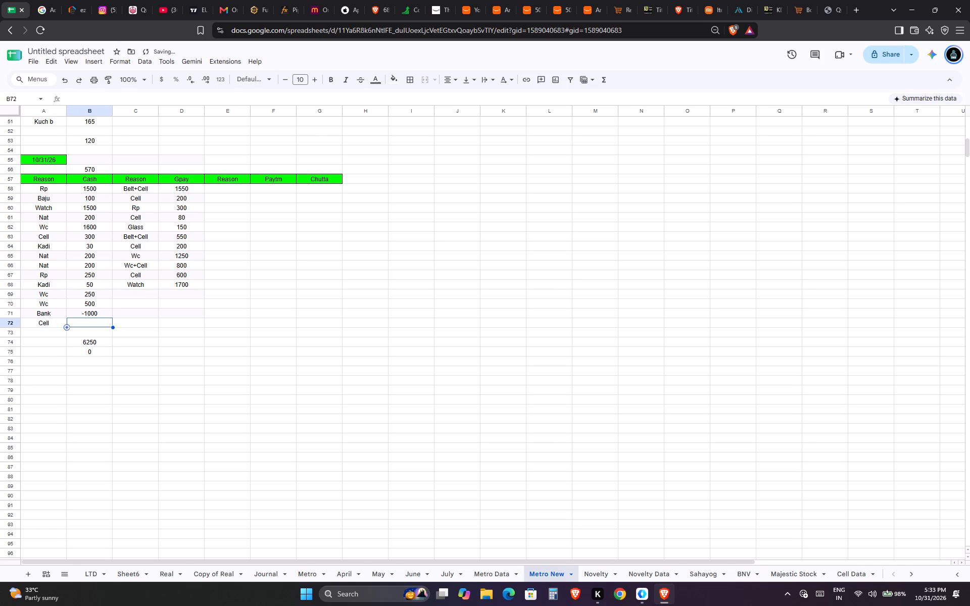
pyautogui.write('20')
pyautogui.press('Tab')
# Check the day's payments in Google Pay for Business and enter 900 in the Gpay column at D69.
pyautogui.hotkey('ctrl', 'Tab')
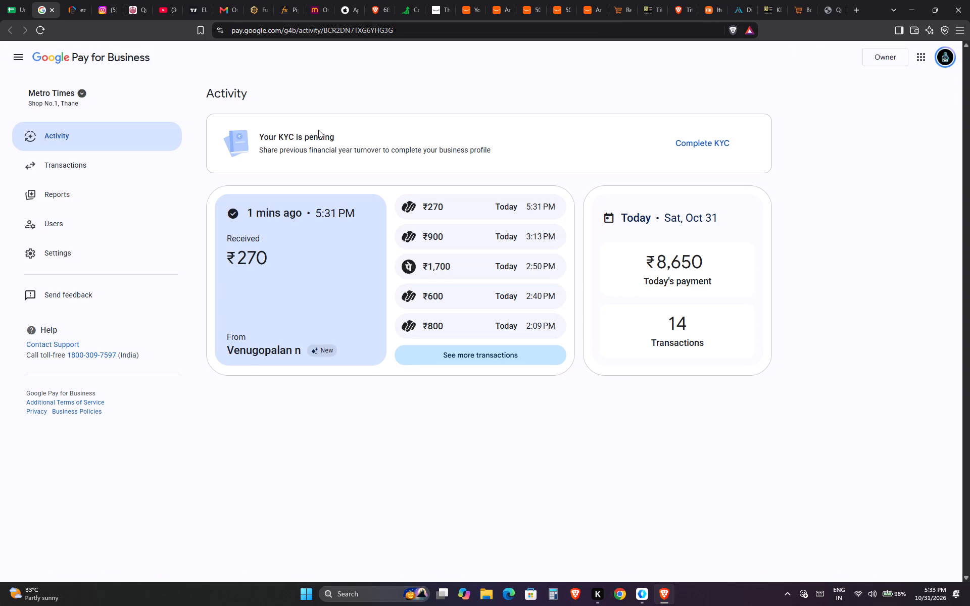
pyautogui.hotkey('ctrl', 'shift', 'Tab')
pyautogui.press('Right')
pyautogui.hotkey('ctrl', 'Up')
pyautogui.press('Down')
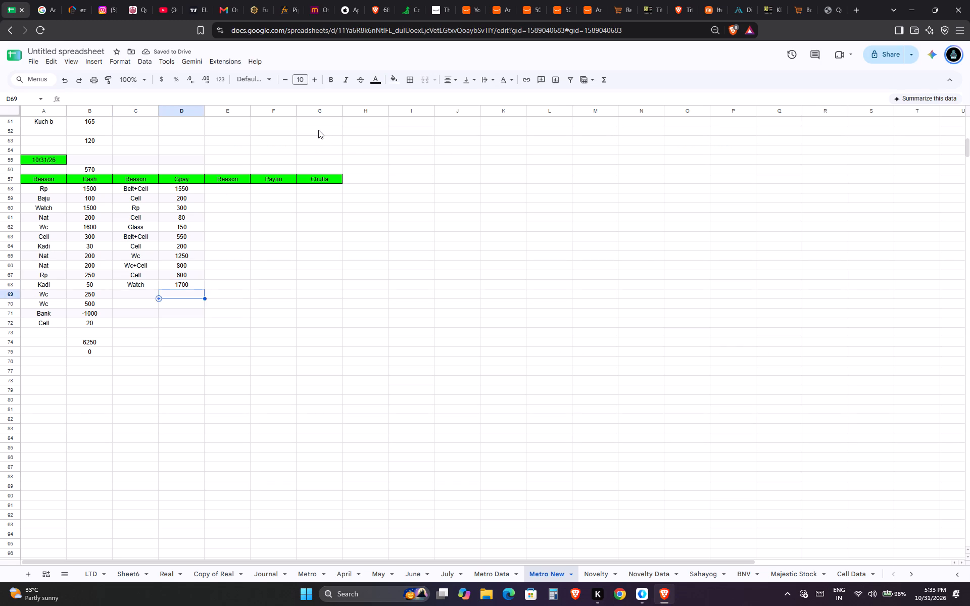
pyautogui.hotkey('ctrl', 'Tab')
pyautogui.hotkey('ctrl', 'shift', 'Tab')
pyautogui.write('900')
pyautogui.press('Left')
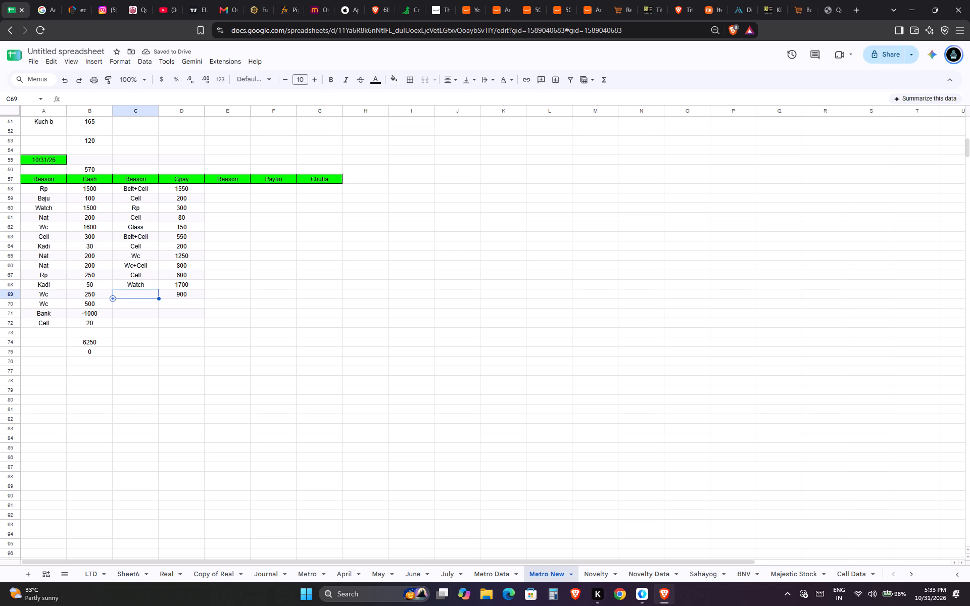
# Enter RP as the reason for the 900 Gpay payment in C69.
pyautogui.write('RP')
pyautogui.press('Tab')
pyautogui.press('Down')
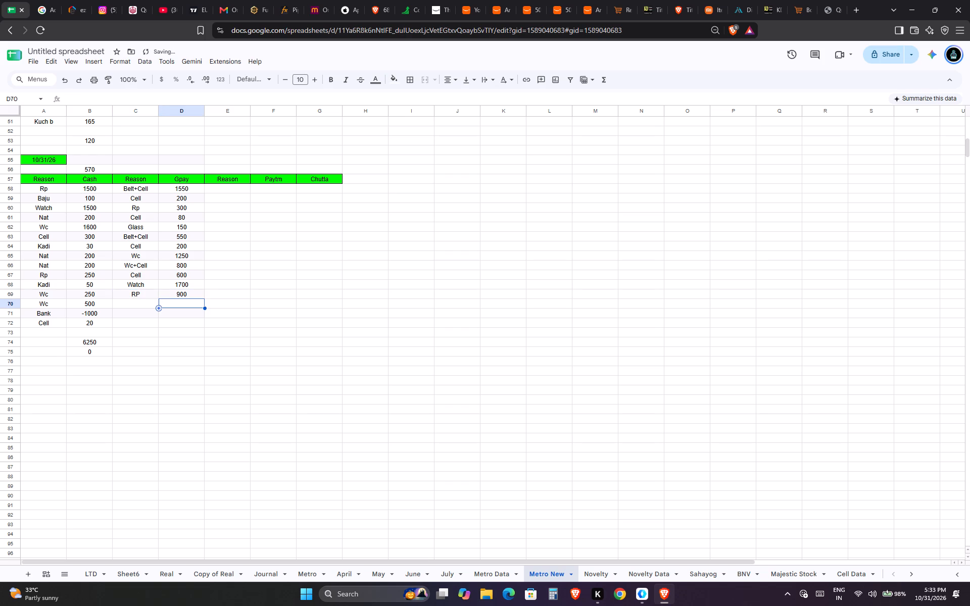
# Set the reason for the 900 Gpay payment in C69 to Majestic.
pyautogui.press('Left')
pyautogui.press('Up')
pyautogui.write('Majes')
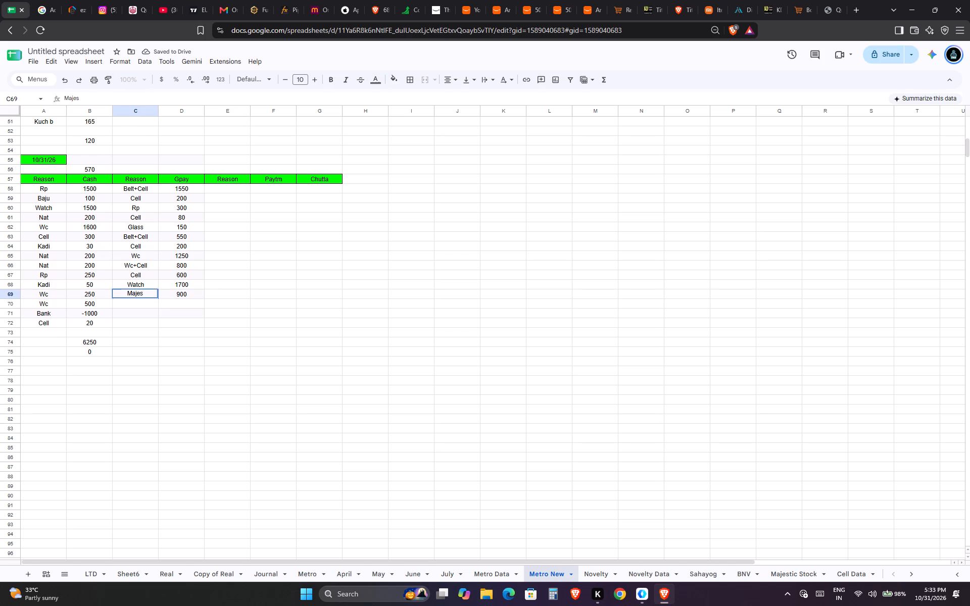
pyautogui.write('tu')
pyautogui.press('BackSpace')
pyautogui.write('ic')
pyautogui.press('Tab')
# Copy the Majestic reason from C69 into E69, beside the 900 Gpay amount.
pyautogui.press('Left')
pyautogui.hotkey('ctrl', 'c')
pyautogui.hotkey('ctrl', 'Right')
pyautogui.press('Right')
pyautogui.hotkey('ctrl', 'v')
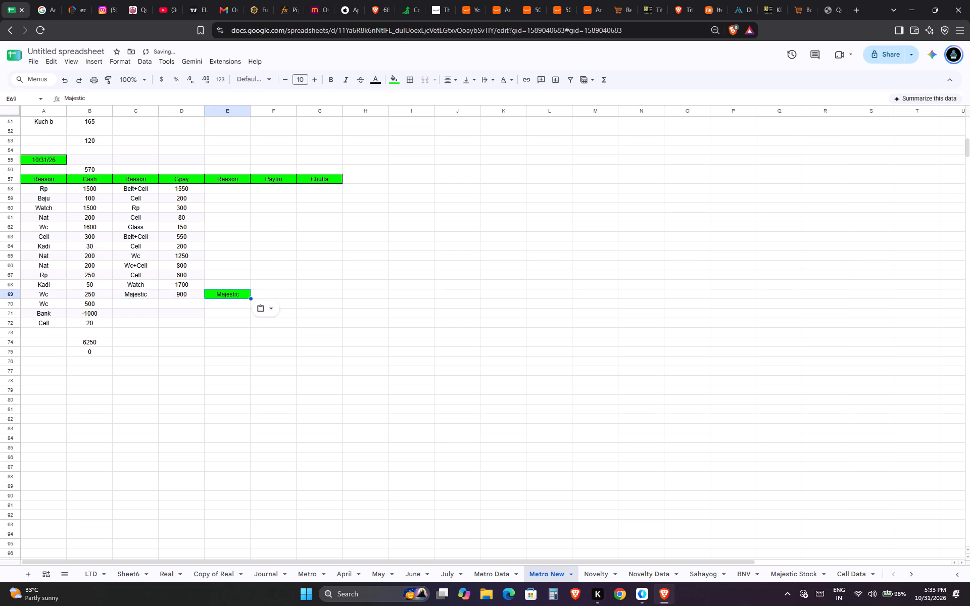
# Add a Gpay entry in row 70 with reason Wc and amount 270.
pyautogui.press('Left')
pyautogui.press('Left')
pyautogui.press('Down')
pyautogui.press('Right')
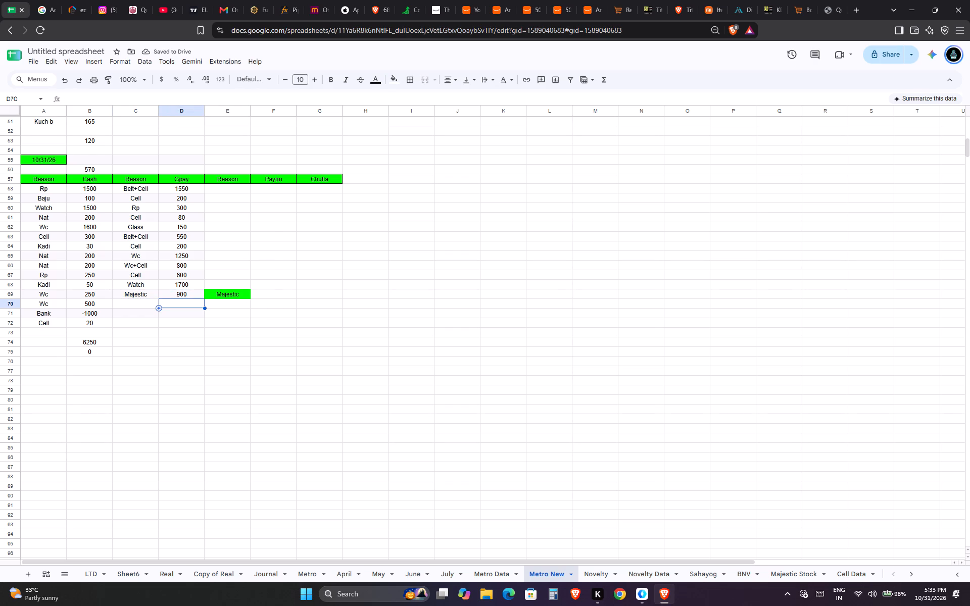
pyautogui.press('Left')
pyautogui.write('Wc')
pyautogui.press('Right')
pyautogui.write('270')
pyautogui.press('Right')
pyautogui.press('Left')
# Add a Gpay entry in row 71 with reason Cell and amount 350, and save the sheet.
pyautogui.press('Down')
pyautogui.press('Left')
pyautogui.press('Down')
pyautogui.press('Up')
pyautogui.write('Ce;l')
pyautogui.press('BackSpace')
pyautogui.press('BackSpace')
pyautogui.write('ll')
pyautogui.press('Tab')
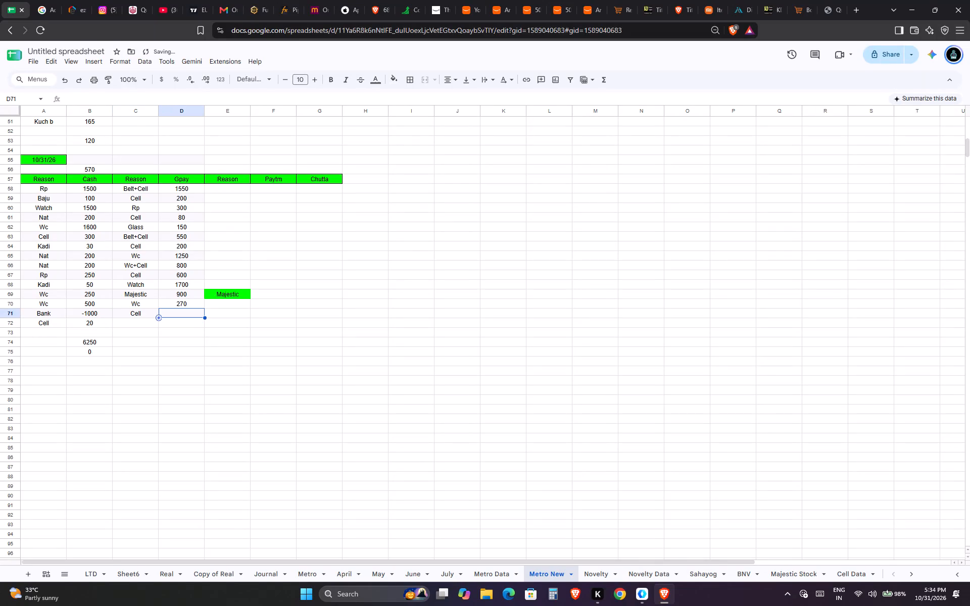
pyautogui.write('350')
pyautogui.press('Right')
pyautogui.press('Left')
pyautogui.hotkey('ctrl', 's')
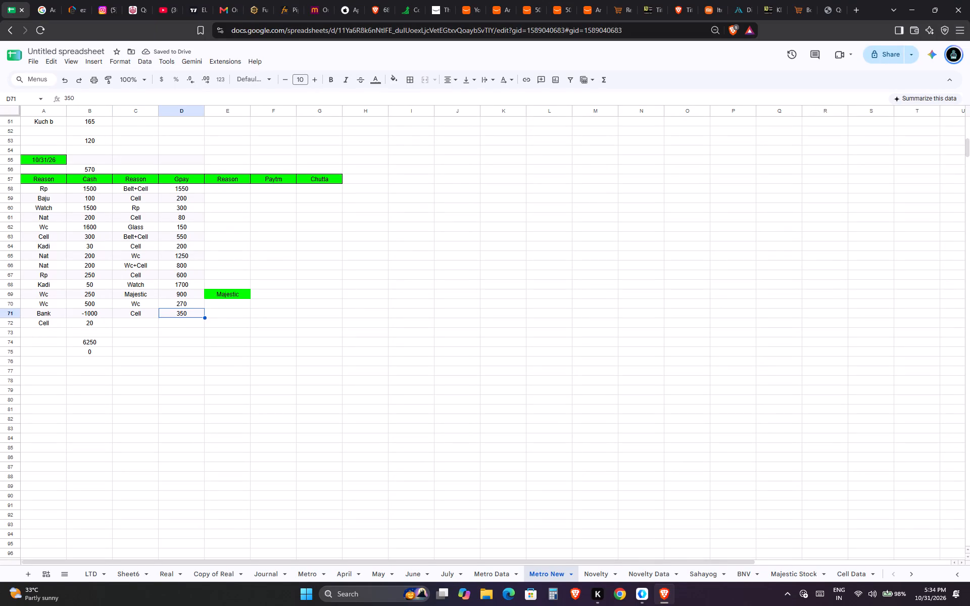
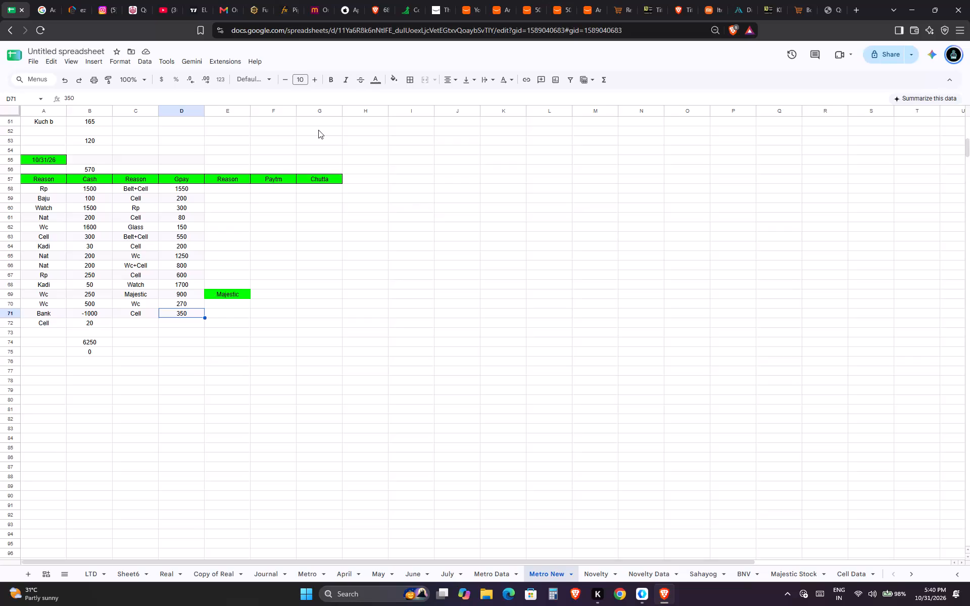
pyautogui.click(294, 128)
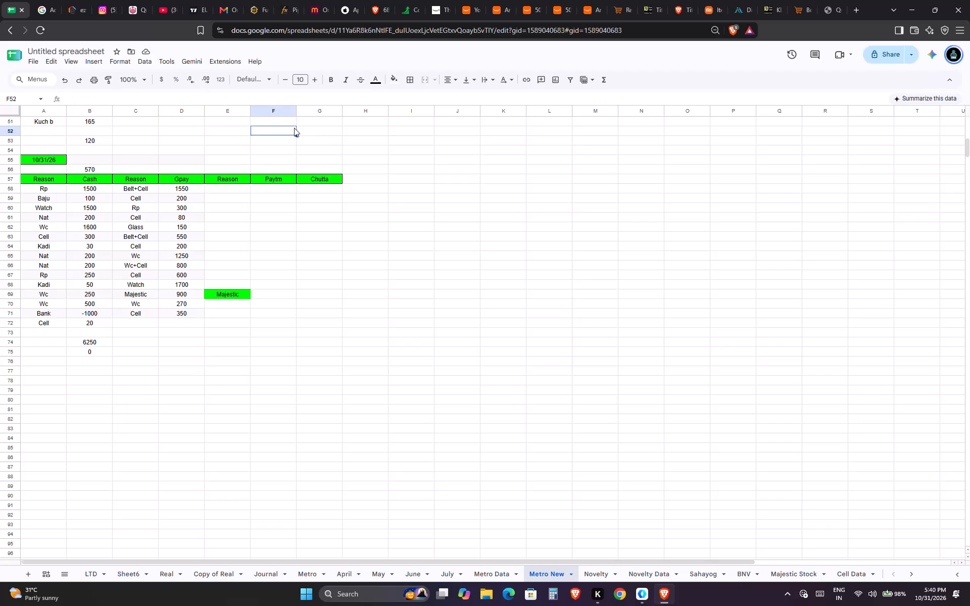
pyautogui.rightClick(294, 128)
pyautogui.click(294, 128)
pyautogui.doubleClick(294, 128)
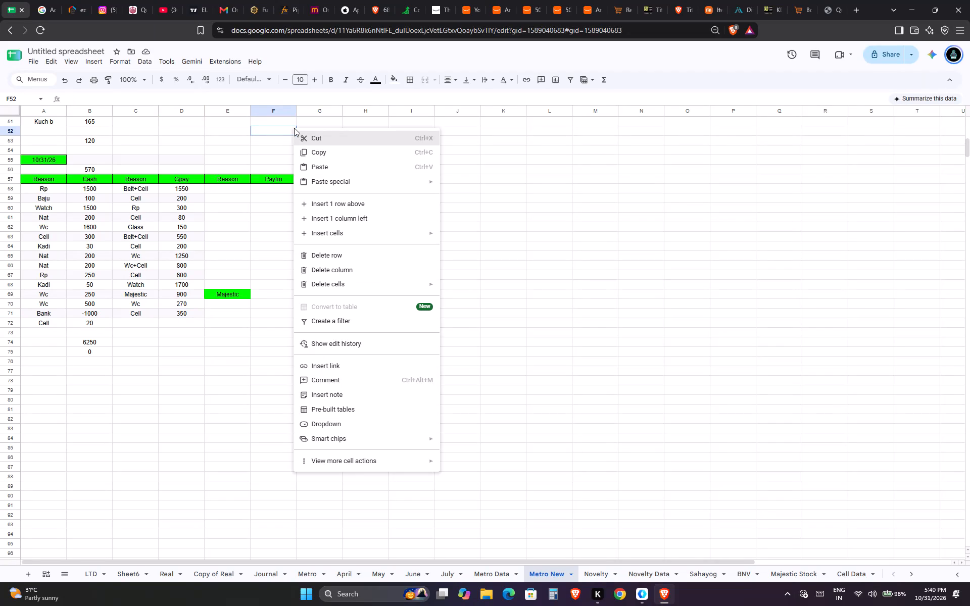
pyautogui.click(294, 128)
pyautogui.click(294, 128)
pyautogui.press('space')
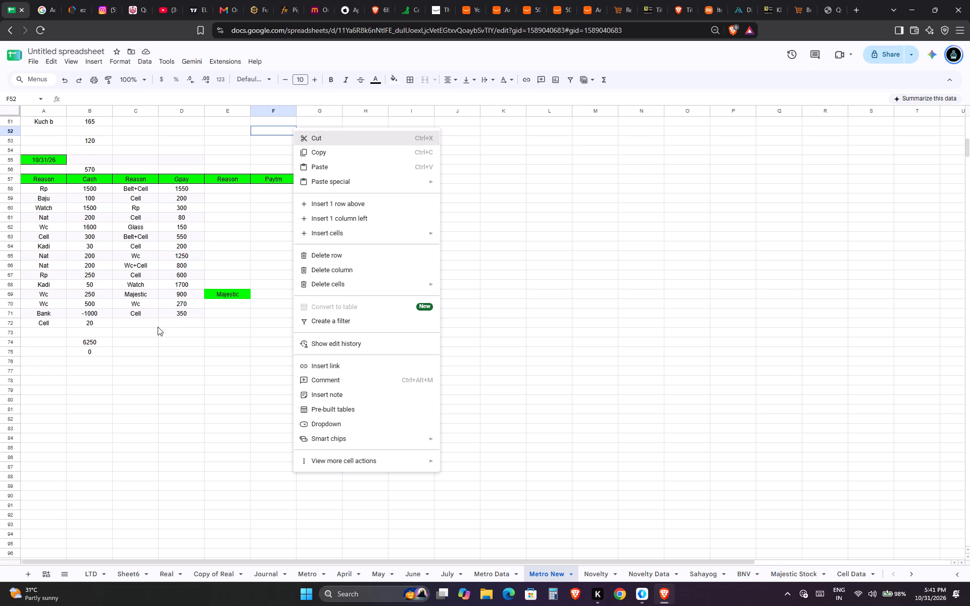
# Add a Gpay entry in row 72 with reason Wc and amount 700, and save the sheet.
pyautogui.click(158, 327)
pyautogui.write('Wc')
pyautogui.press('Tab')
pyautogui.write('70')
pyautogui.press('Right')
pyautogui.press('Left')
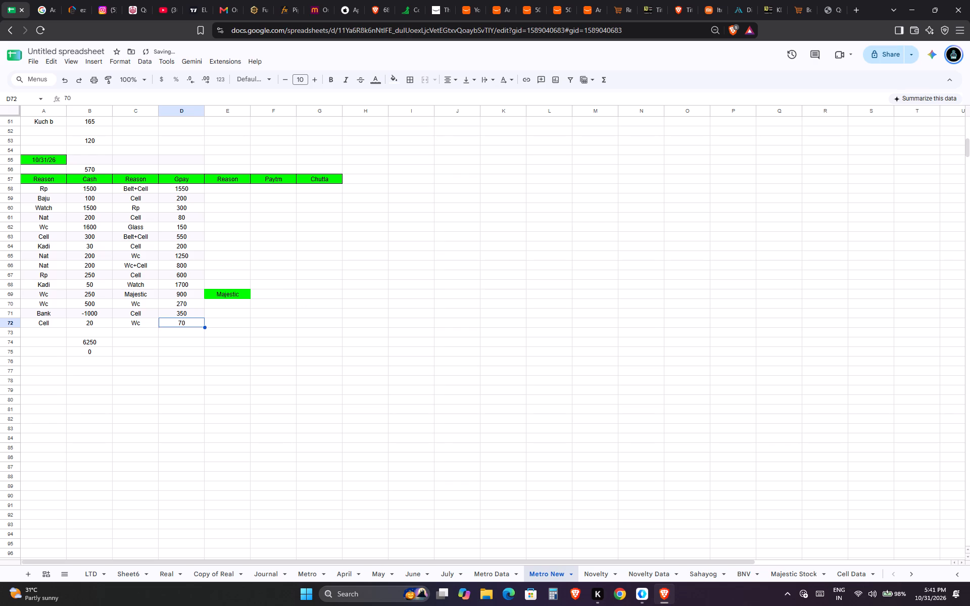
pyautogui.write('700')
pyautogui.press('Right')
pyautogui.press('Left')
pyautogui.hotkey('ctrl', 's')
# Sum the Gpay amounts in D58:D72 and compare the total with today's payment total in Google Pay for Business.
pyautogui.hotkey('ctrl', 'Tab')
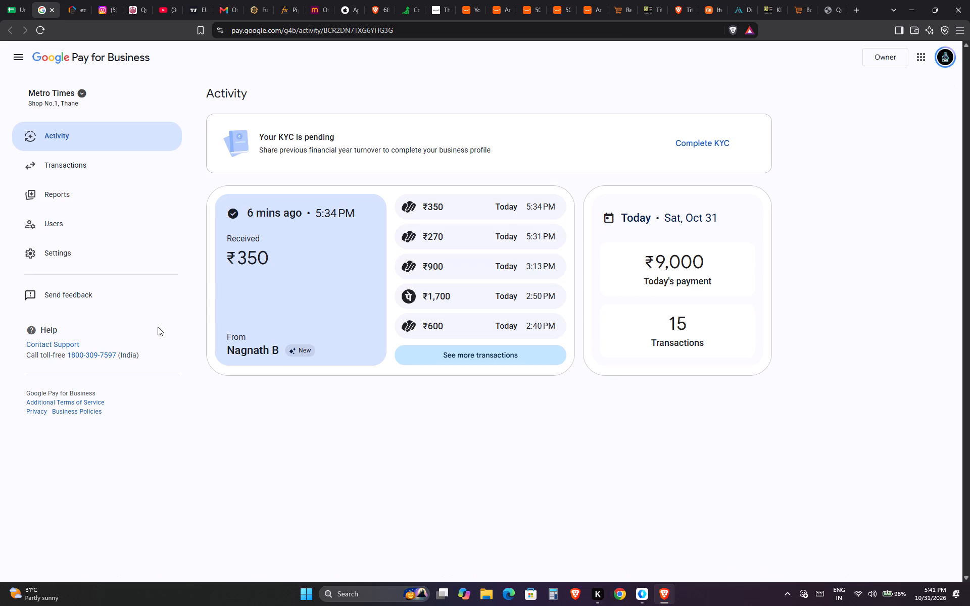
pyautogui.hotkey('ctrl', 'shift', 'Tab')
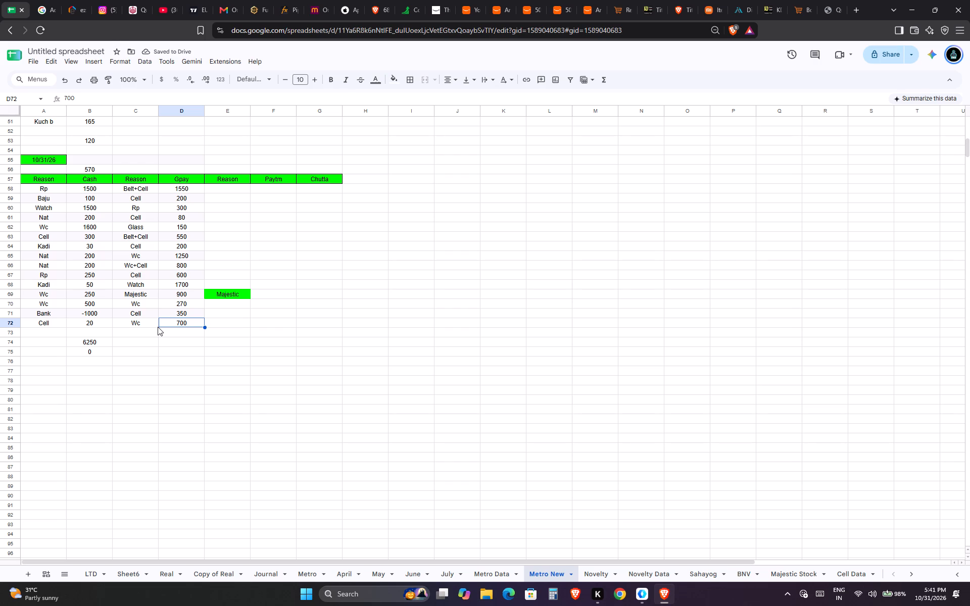
pyautogui.hotkey('ctrl', 'Up')
pyautogui.press('Down')
pyautogui.hotkey('ctrl', 'shift', 'Down')
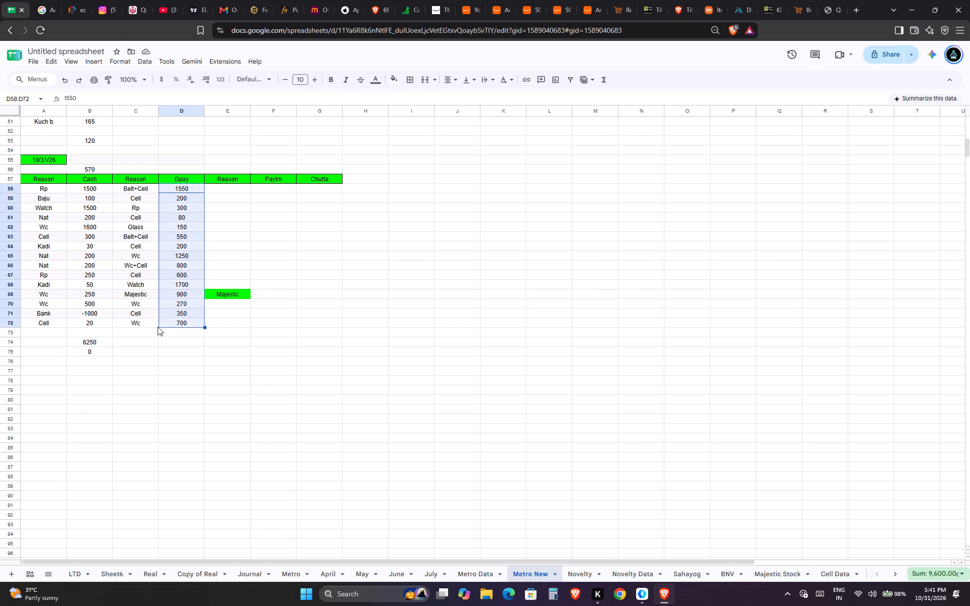
pyautogui.hotkey('ctrl', 'Tab')
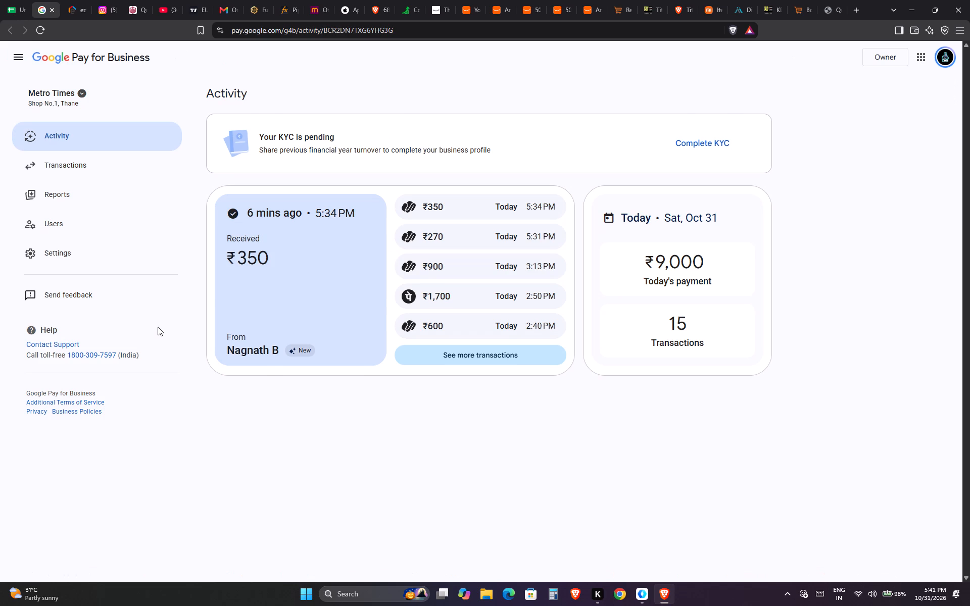
pyautogui.hotkey('ctrl', 'shift', 'Tab')
pyautogui.hotkey('ctrl', 'Tab')
pyautogui.hotkey('ctrl', 'shift', 'Tab')
# Sum the Gpay amounts down to row 71 and compare the sum with today's payment total in Google Pay for Business.
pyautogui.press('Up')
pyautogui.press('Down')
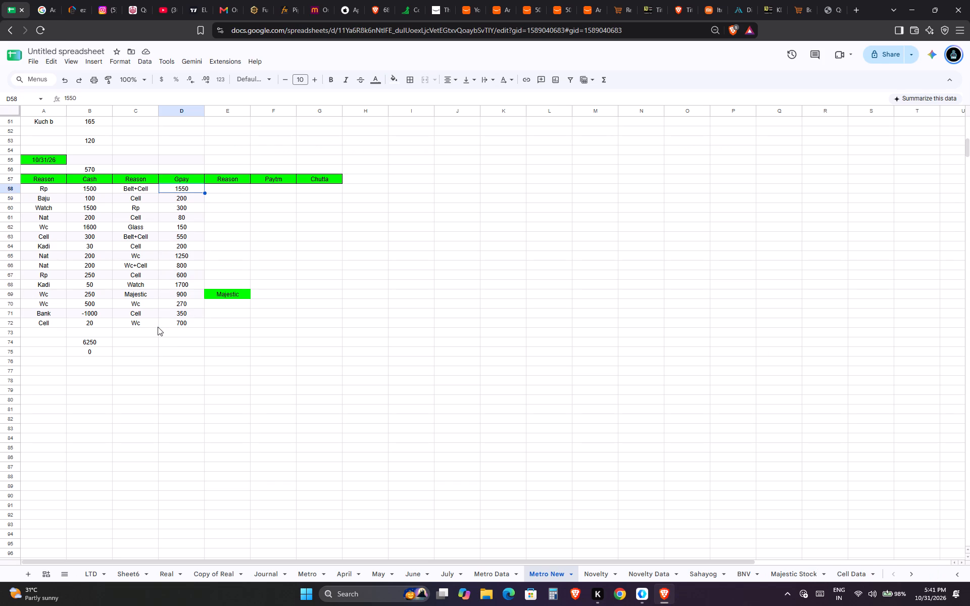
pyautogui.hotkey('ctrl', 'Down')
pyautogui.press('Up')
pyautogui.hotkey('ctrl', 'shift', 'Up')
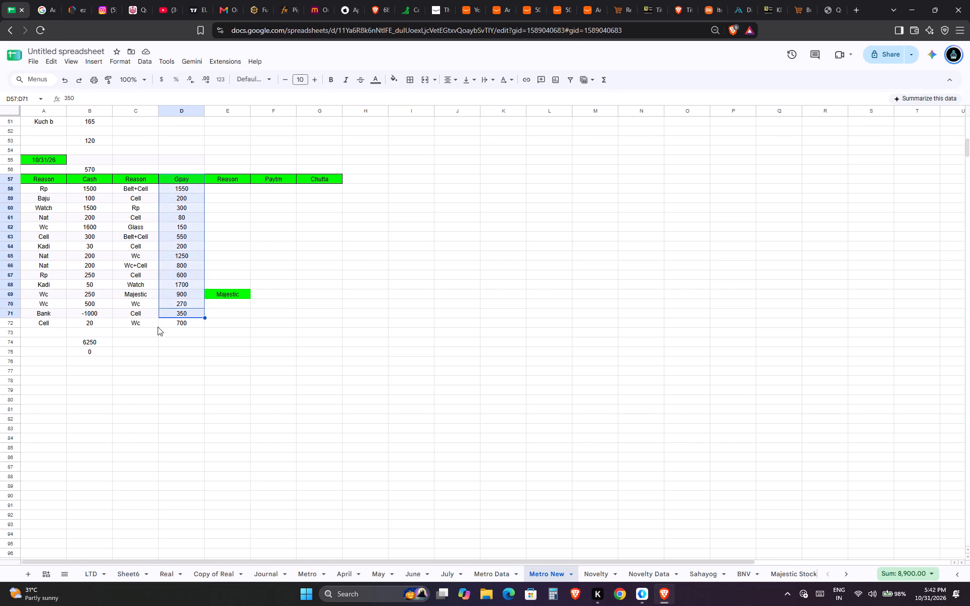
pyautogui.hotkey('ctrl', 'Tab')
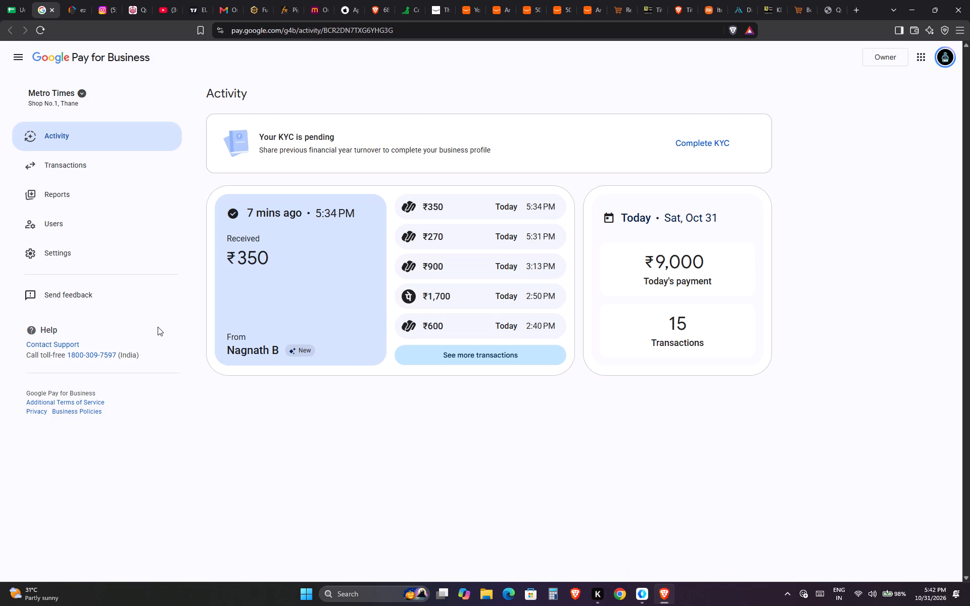
# Check the Gpay entries in rows 69 to 72 against the recent transactions listed in Google Pay for Business.
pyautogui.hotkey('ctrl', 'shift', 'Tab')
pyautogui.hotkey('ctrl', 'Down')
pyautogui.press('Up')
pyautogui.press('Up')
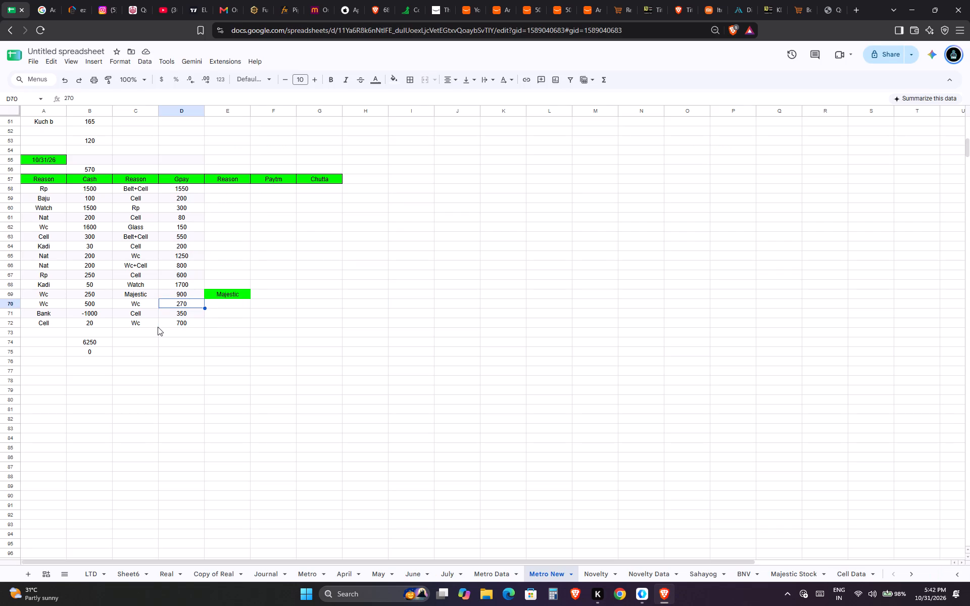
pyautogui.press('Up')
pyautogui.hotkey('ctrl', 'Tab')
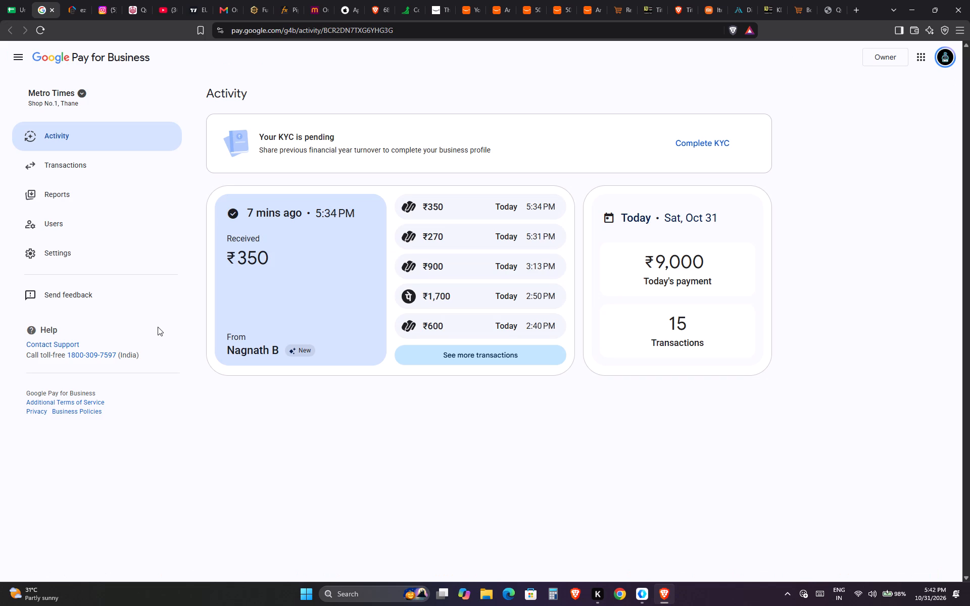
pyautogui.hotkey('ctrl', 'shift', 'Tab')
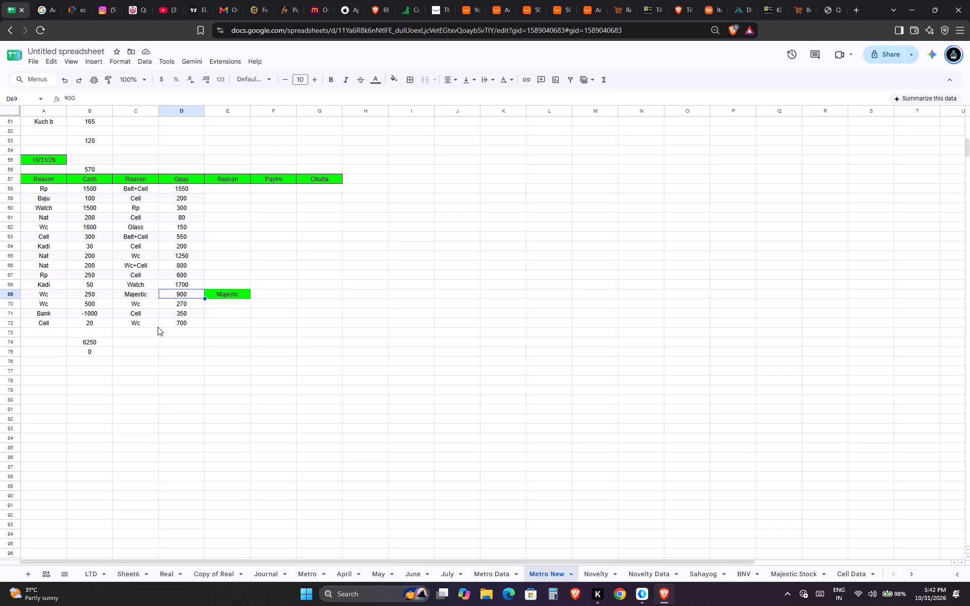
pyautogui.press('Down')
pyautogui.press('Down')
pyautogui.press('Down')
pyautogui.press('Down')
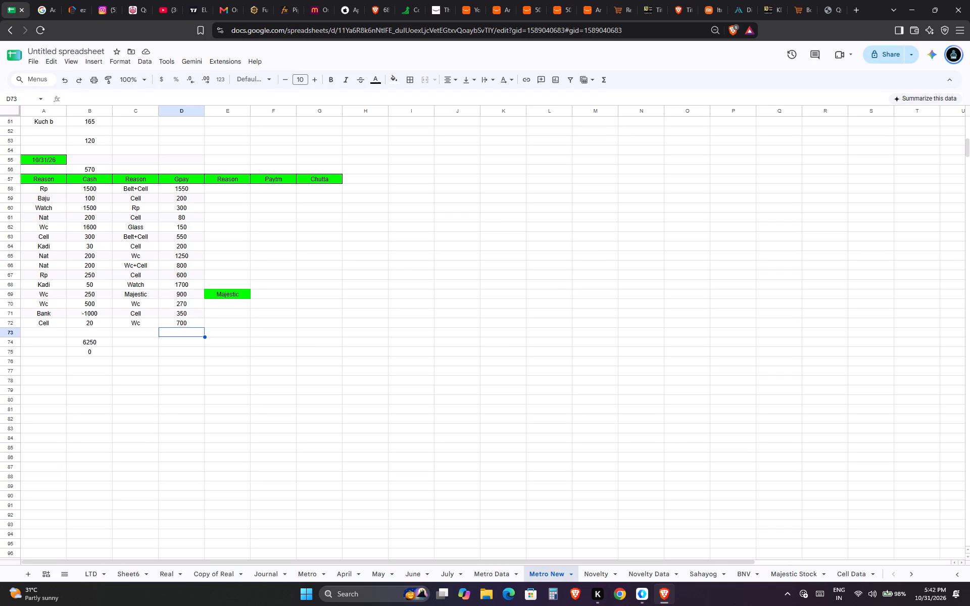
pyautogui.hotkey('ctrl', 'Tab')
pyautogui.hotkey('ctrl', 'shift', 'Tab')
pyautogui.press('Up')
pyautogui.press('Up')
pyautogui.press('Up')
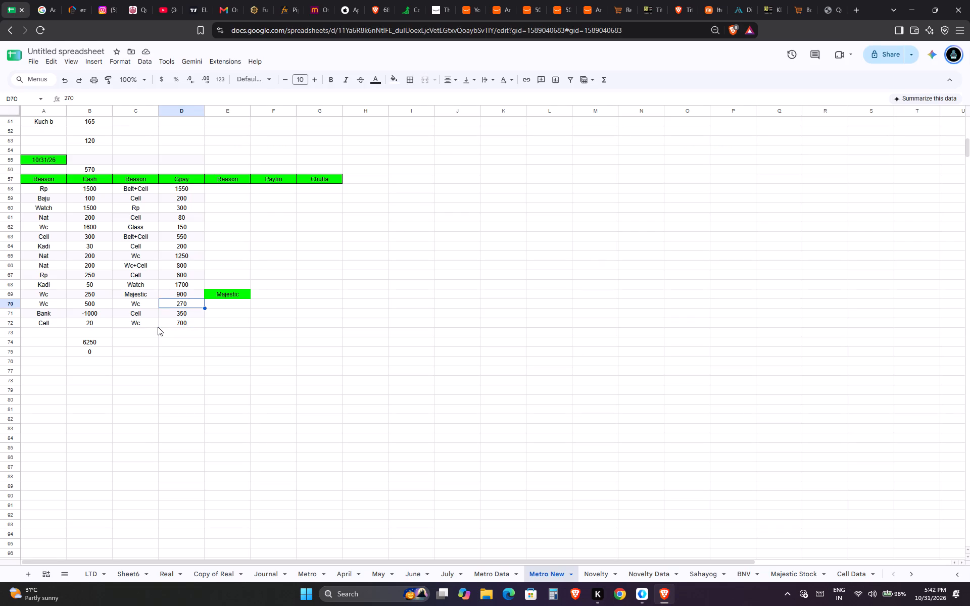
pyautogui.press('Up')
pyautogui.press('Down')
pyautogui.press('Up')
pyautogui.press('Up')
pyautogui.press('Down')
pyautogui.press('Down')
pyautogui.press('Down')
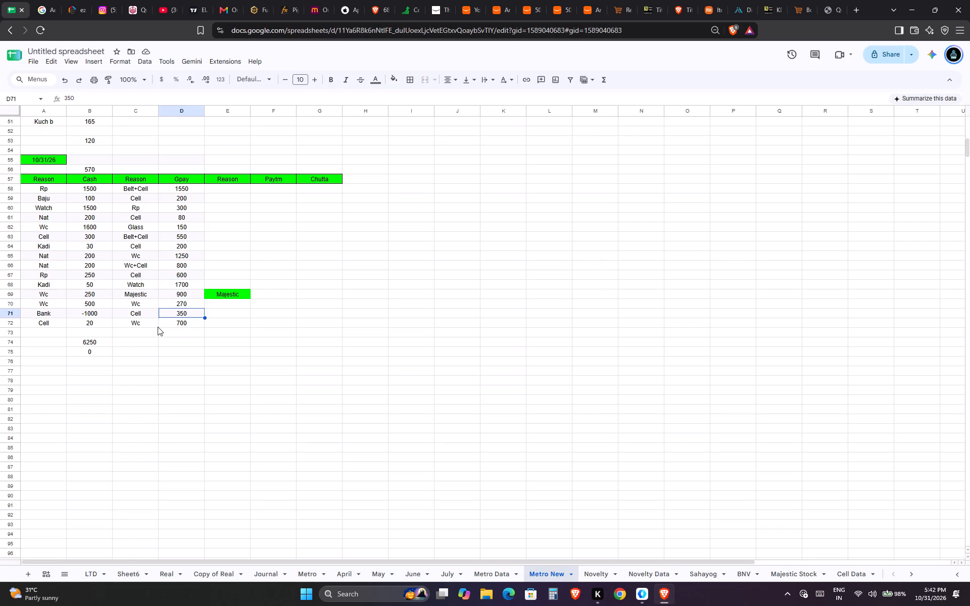
# Select the Gpay amounts in D58:D71 and view their sum and count in the selection summary.
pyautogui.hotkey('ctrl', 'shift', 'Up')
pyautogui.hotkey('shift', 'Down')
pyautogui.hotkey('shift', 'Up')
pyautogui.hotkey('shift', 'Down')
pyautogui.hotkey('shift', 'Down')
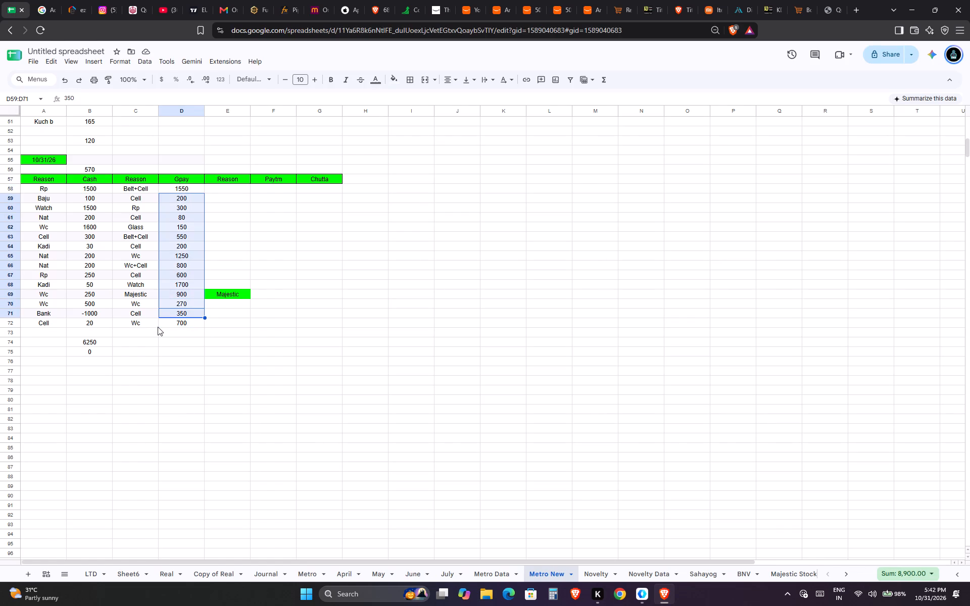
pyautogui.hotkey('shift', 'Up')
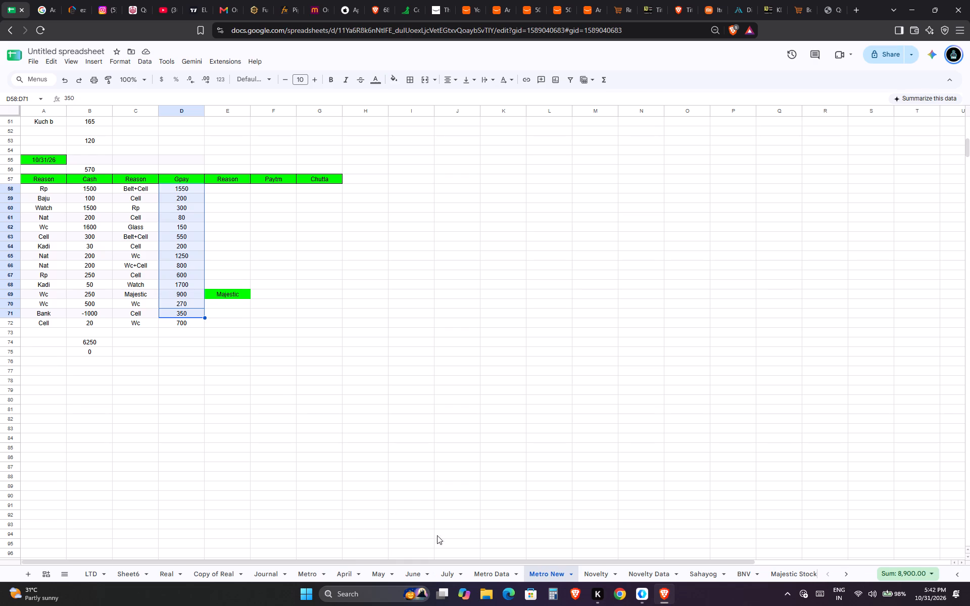
pyautogui.click(889, 598)
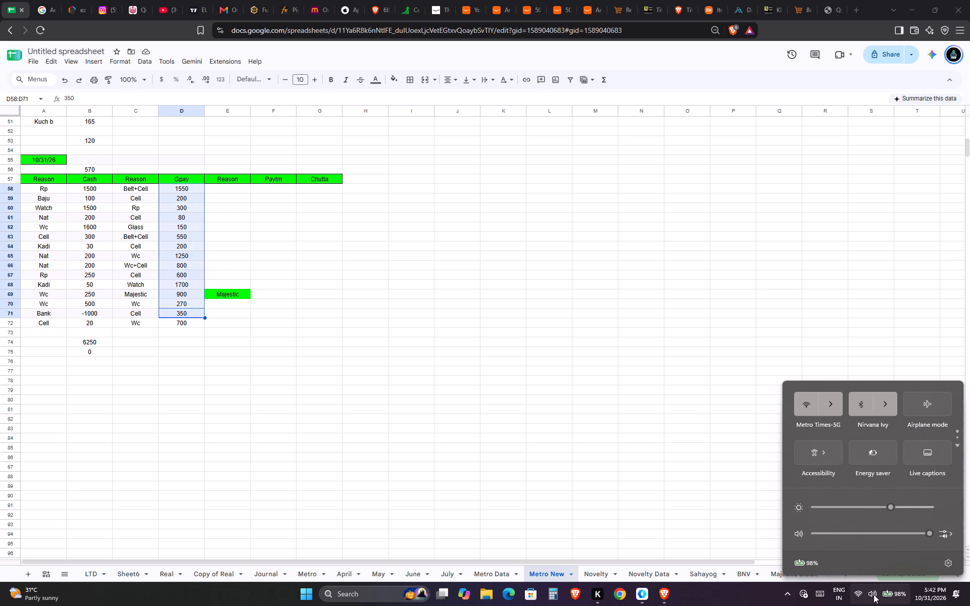
pyautogui.click(891, 605)
pyautogui.click(920, 570)
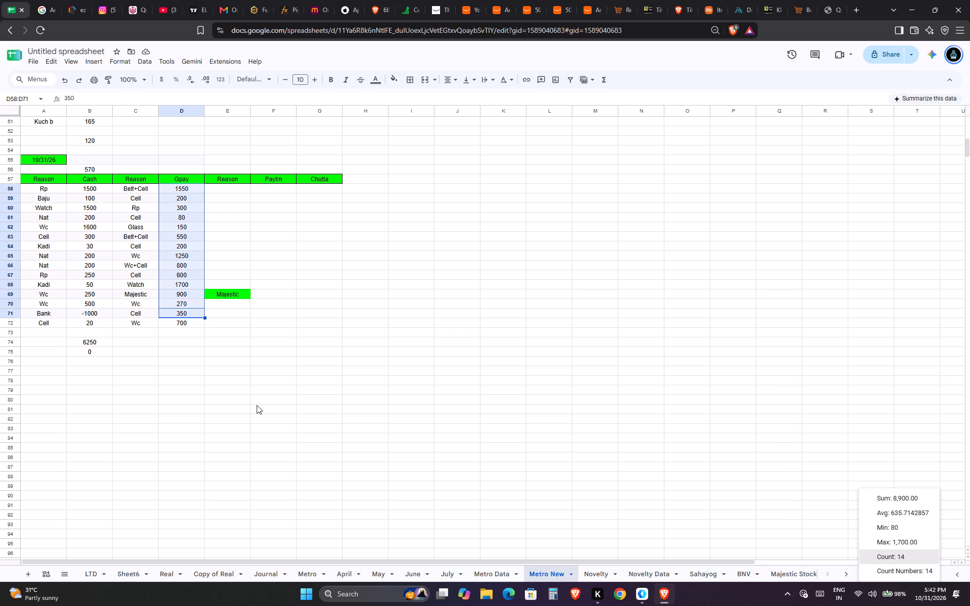
# Add a Gpay entry in row 73 with reason Cell and amount 100.
pyautogui.click(194, 336)
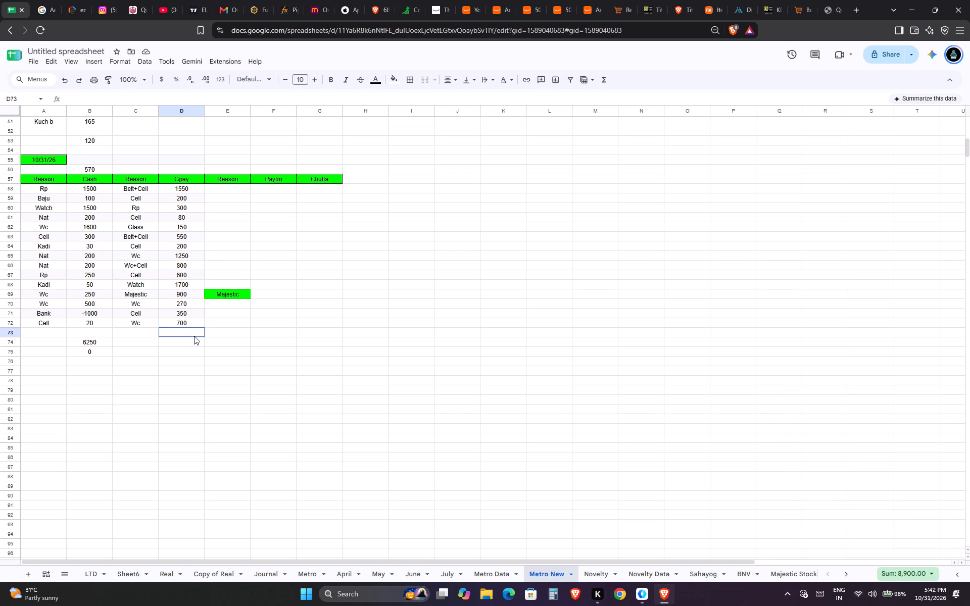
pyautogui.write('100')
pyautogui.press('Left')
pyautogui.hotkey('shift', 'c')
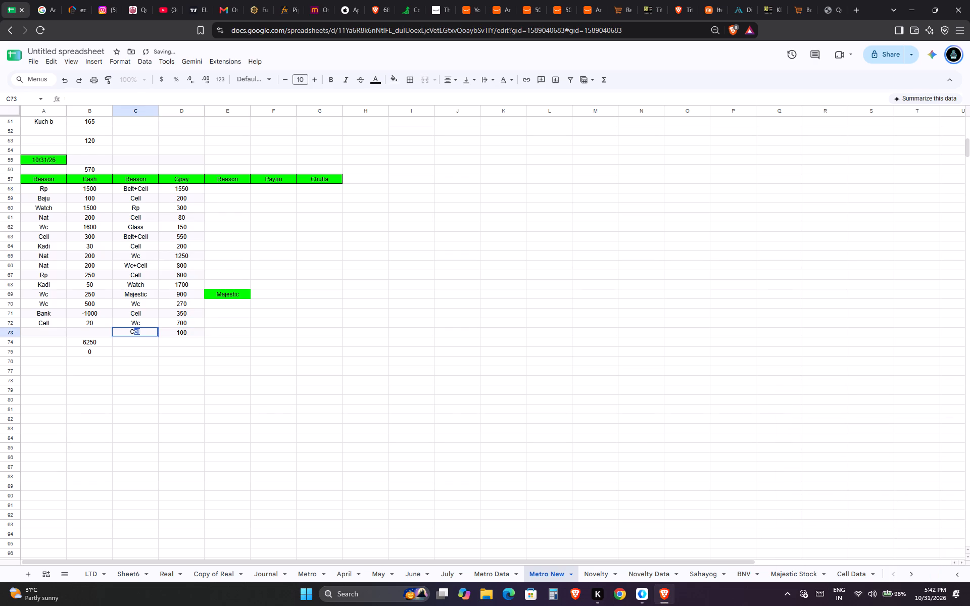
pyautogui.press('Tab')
# Sum the Gpay amounts in D58:D73 and compare the sum with today's payment total in Google Pay for Business.
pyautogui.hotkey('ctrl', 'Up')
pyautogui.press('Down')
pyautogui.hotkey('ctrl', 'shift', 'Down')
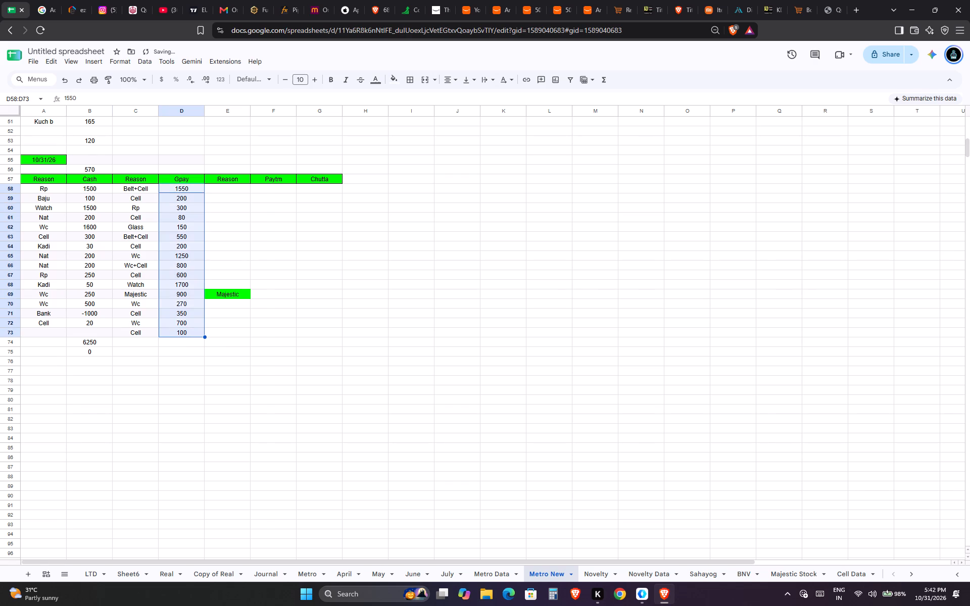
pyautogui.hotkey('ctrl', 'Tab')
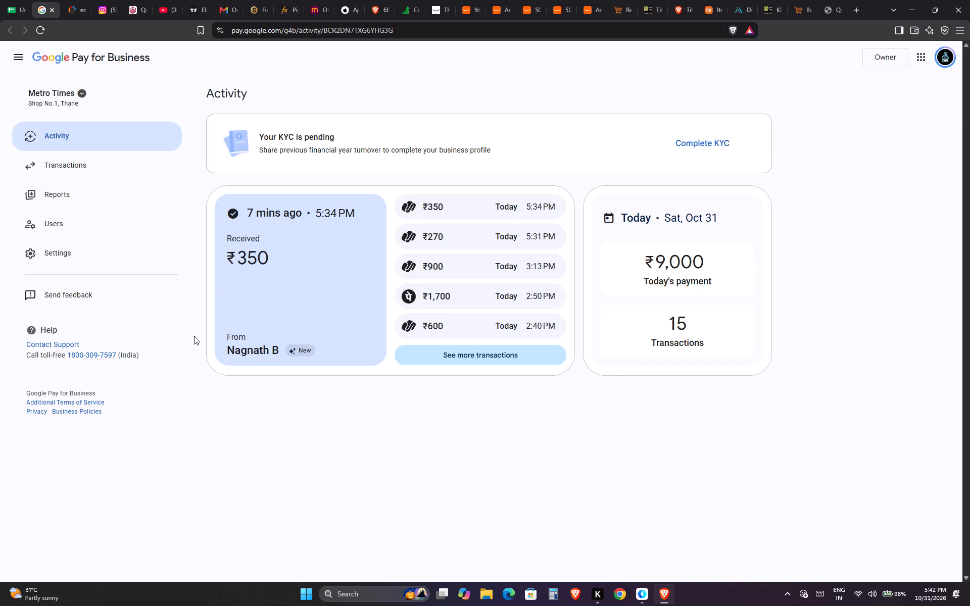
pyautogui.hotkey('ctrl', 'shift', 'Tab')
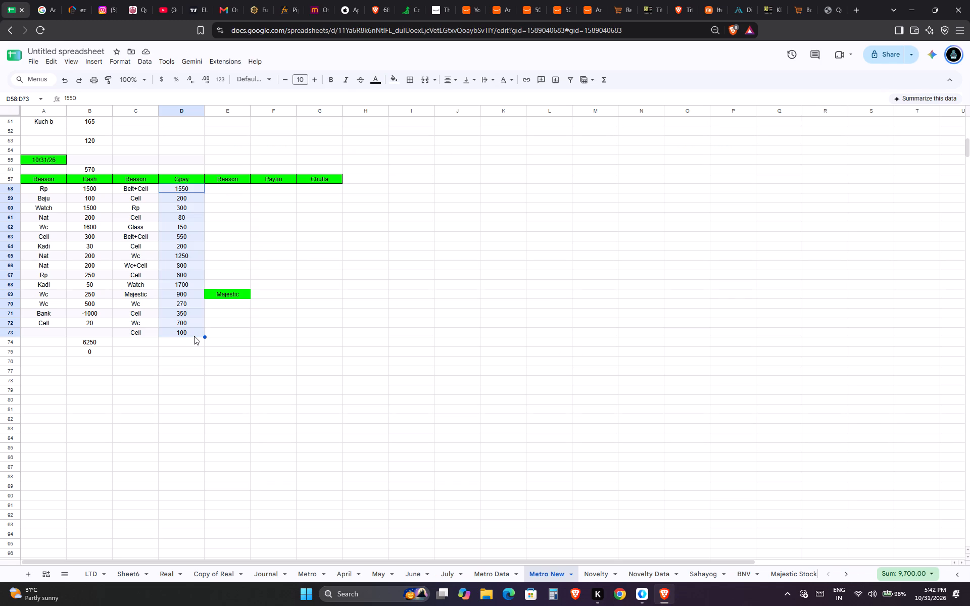
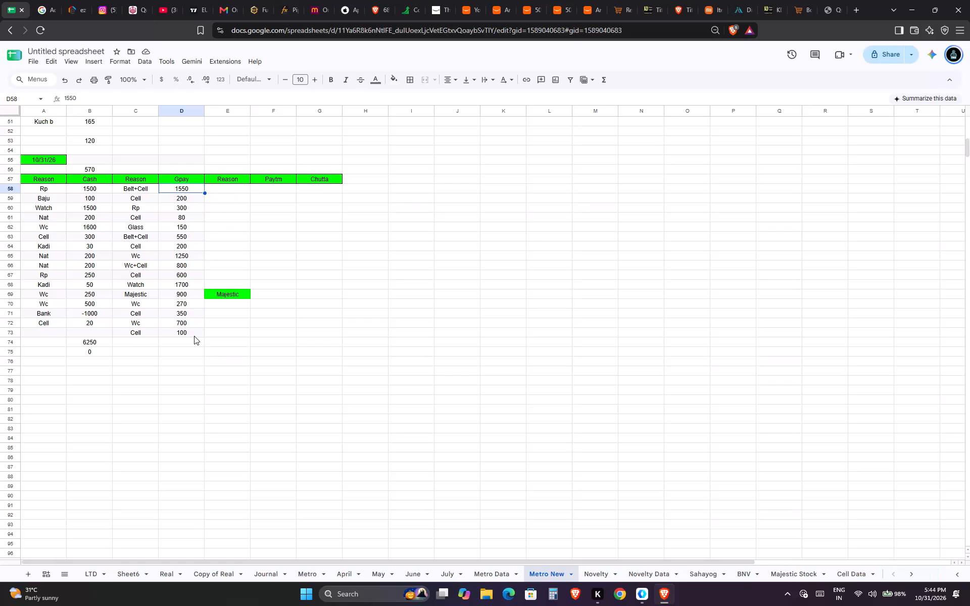
# Sum the Gpay amounts in D58:D73 and compare the total with today's payment total in Google Pay for Business.
pyautogui.hotkey('ctrl', 'shift', 'Down')
pyautogui.hotkey('ctrl', 'Tab')
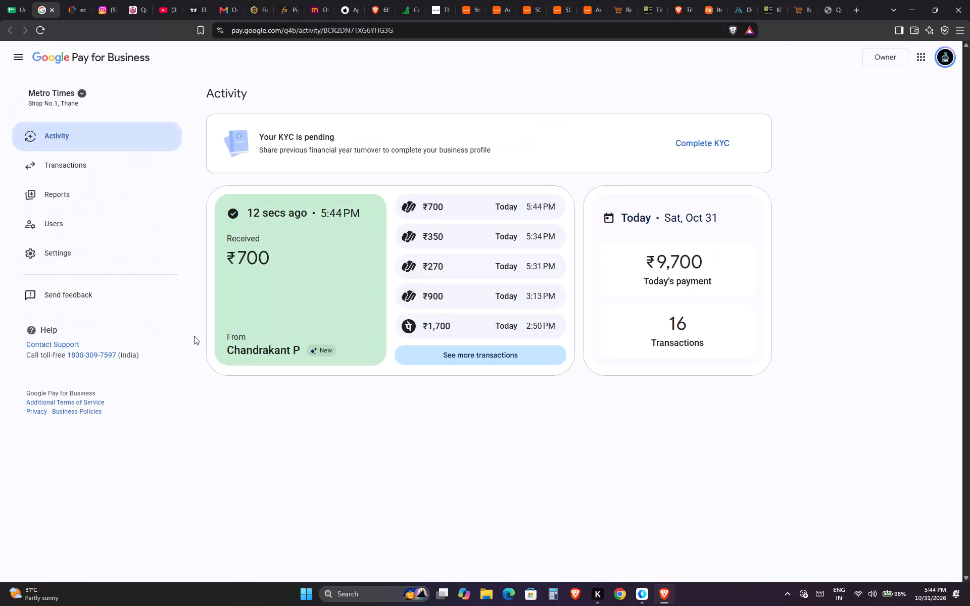
pyautogui.hotkey('ctrl', 'shift', 'Tab')
# Clear the cash sum and the balance check below it in B74:B75, and save the sheet.
pyautogui.hotkey('ctrl', 'Right')
pyautogui.press('Left')
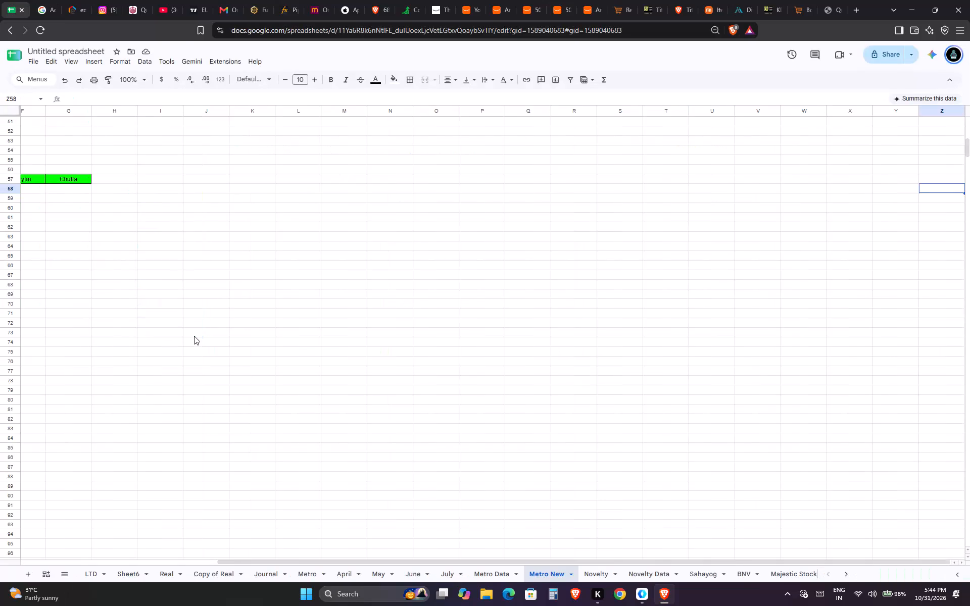
pyautogui.hotkey('ctrl', 'Left')
pyautogui.hotkey('ctrl', 'Left')
pyautogui.hotkey('ctrl', 'Up')
pyautogui.hotkey('ctrl', 'Down')
pyautogui.press('Right')
pyautogui.press('Down')
pyautogui.press('Down')
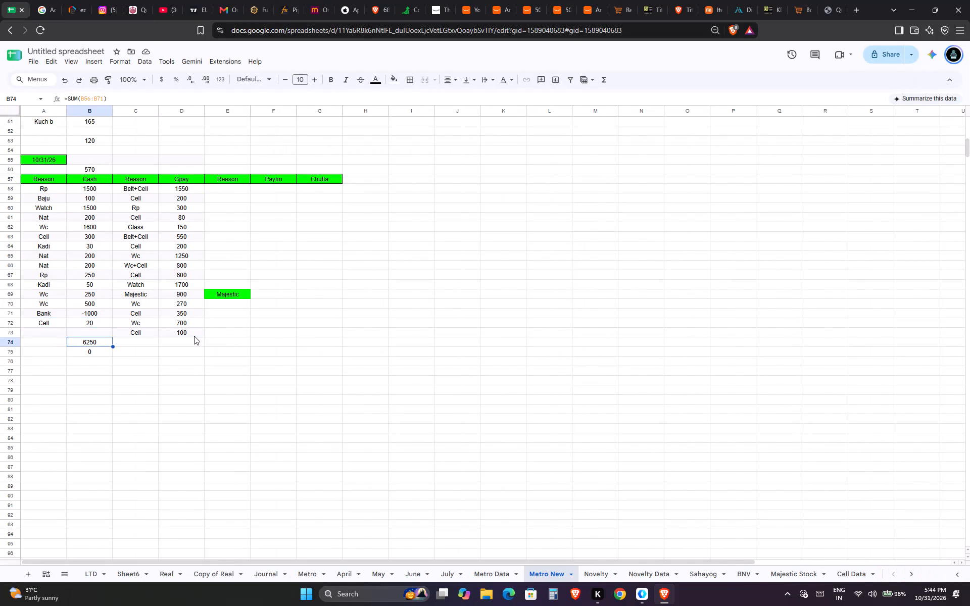
pyautogui.hotkey('shift', 'Down')
pyautogui.press('BackSpace')
pyautogui.press('Down')
pyautogui.press('Down')
pyautogui.press('Down')
pyautogui.press('Down')
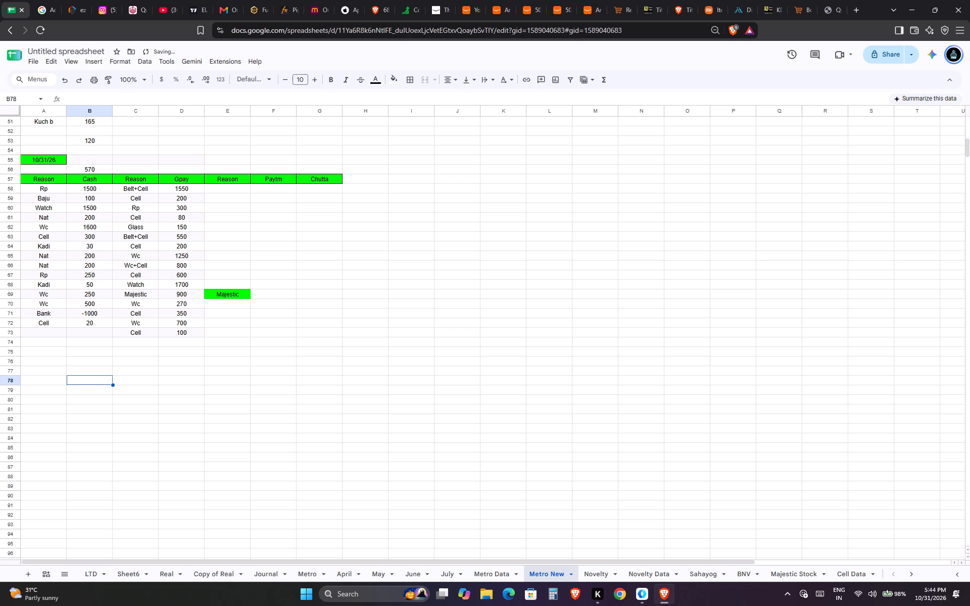
pyautogui.hotkey('ctrl', 's')
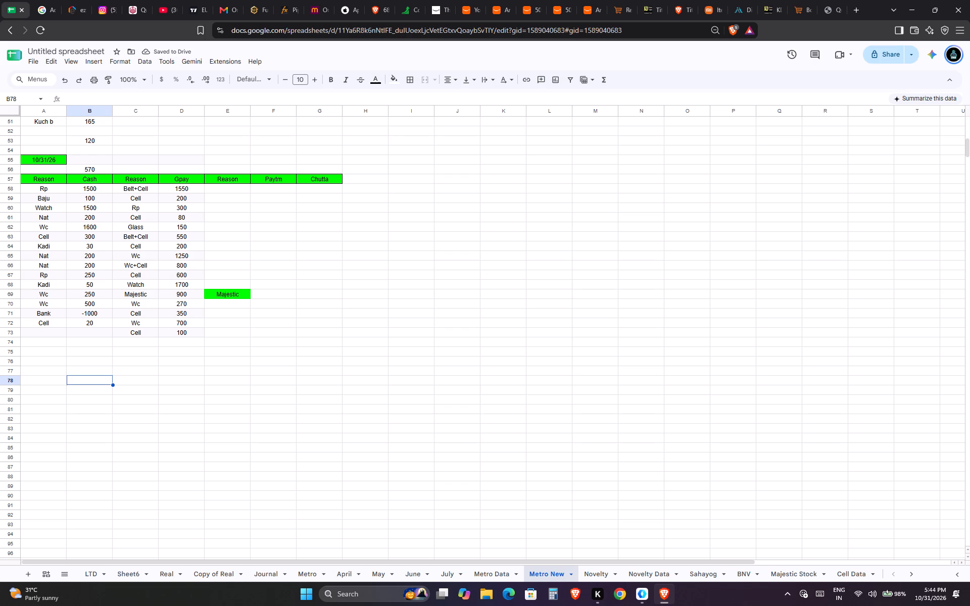
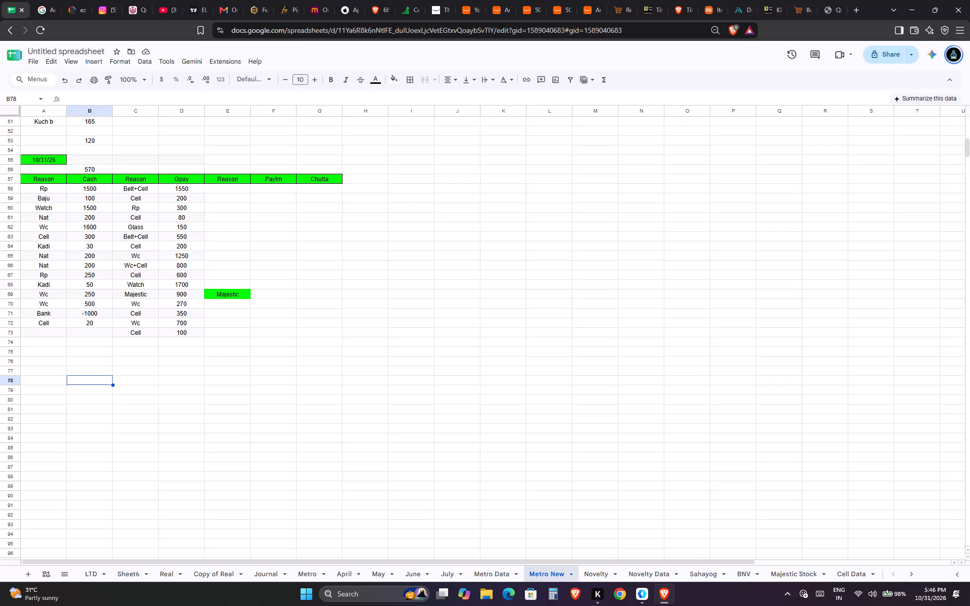
# Save the Metro New sheet and glance at today's payments in Google Pay for Business before returning to the sheet.
pyautogui.hotkey('ctrl', 's')
pyautogui.hotkey('ctrl', 'Tab')
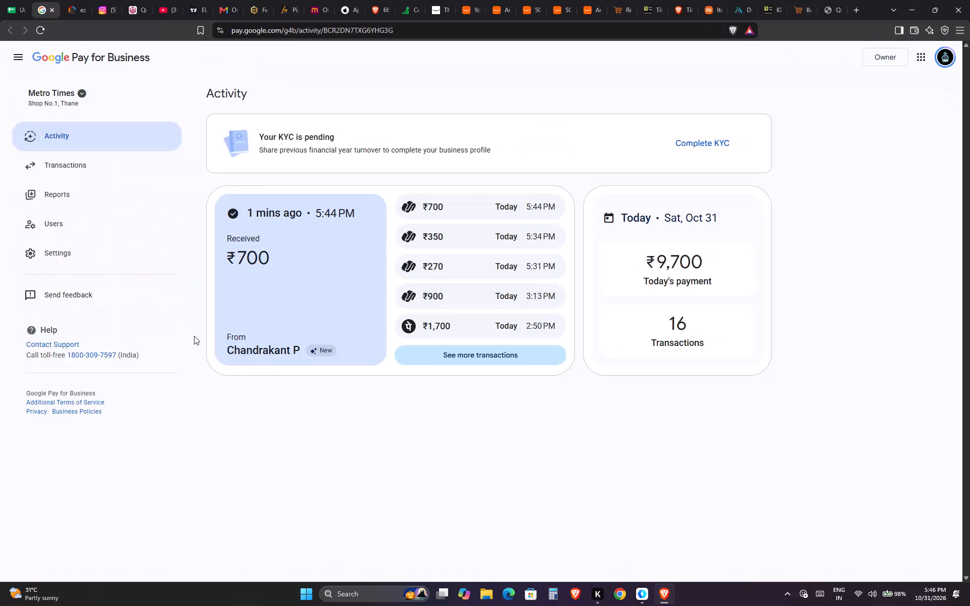
pyautogui.hotkey('ctrl', 'shift', 'Tab')
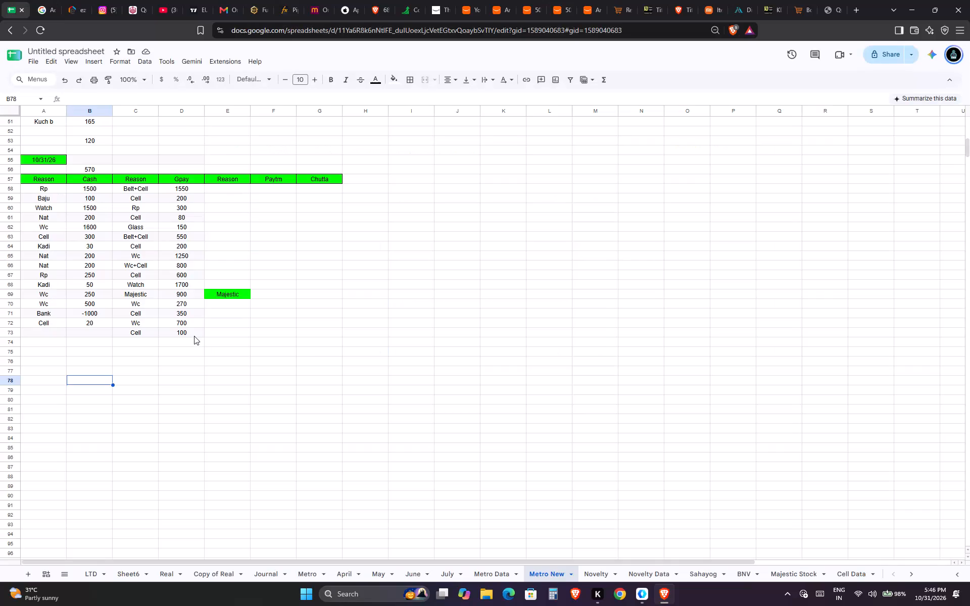
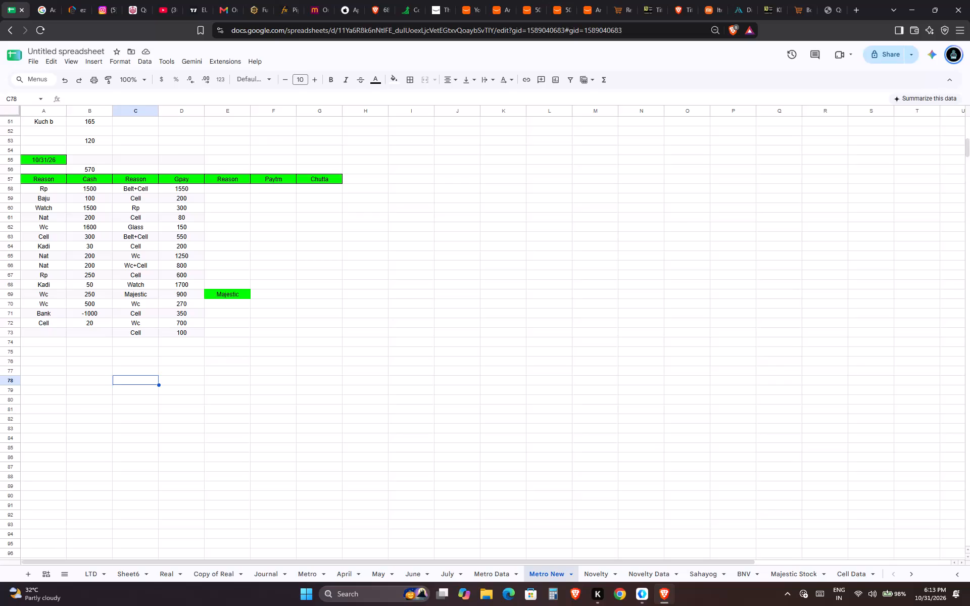
# Check the latest payment in Google Pay for Business, record it in row 74 as a Cell Gpay entry of 200, and save the sheet.
pyautogui.hotkey('ctrl', 'Tab')
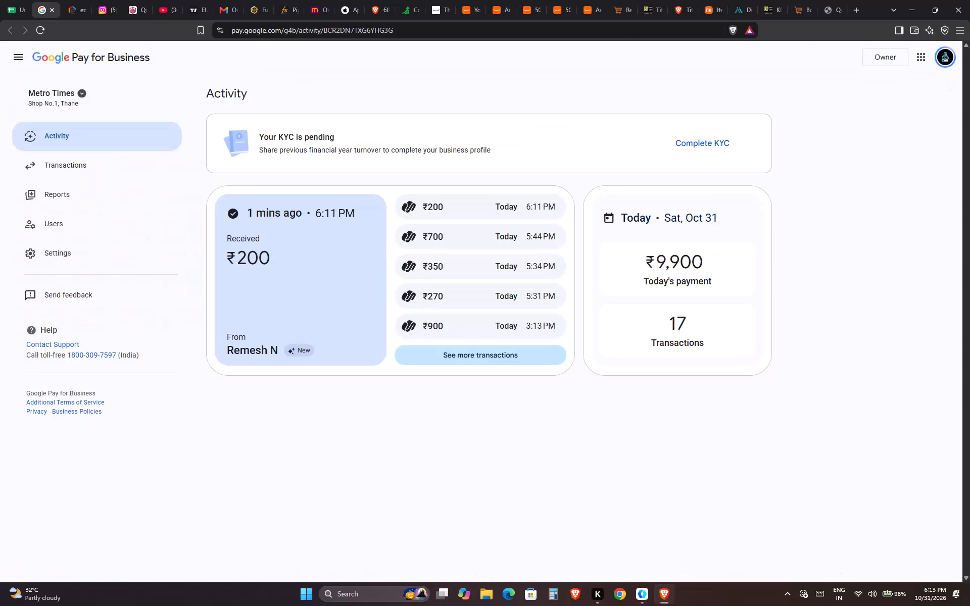
pyautogui.hotkey('ctrl', 'shift', 'Tab')
pyautogui.hotkey('ctrl', 'Up')
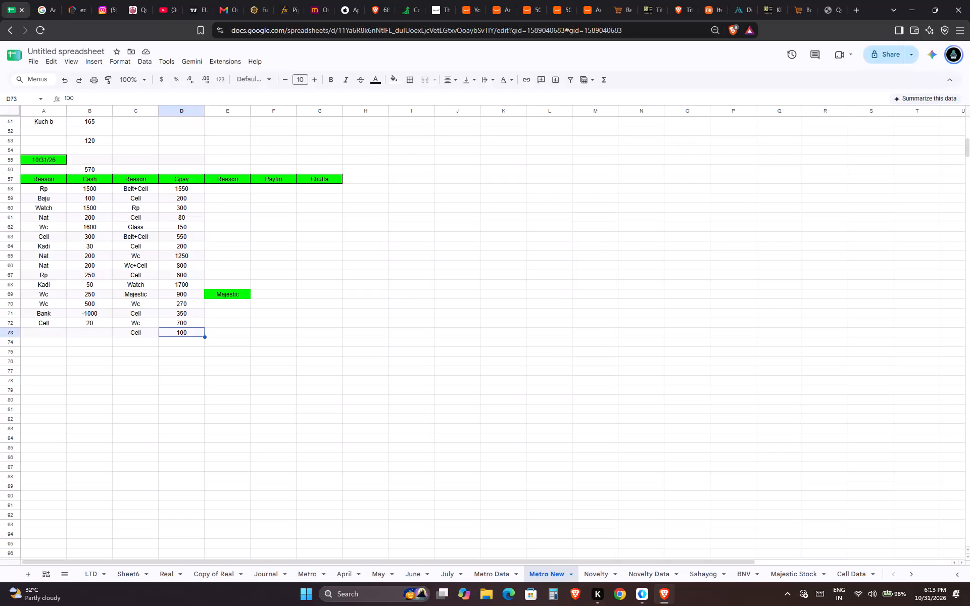
pyautogui.press('Down')
pyautogui.write('200')
pyautogui.press('Left')
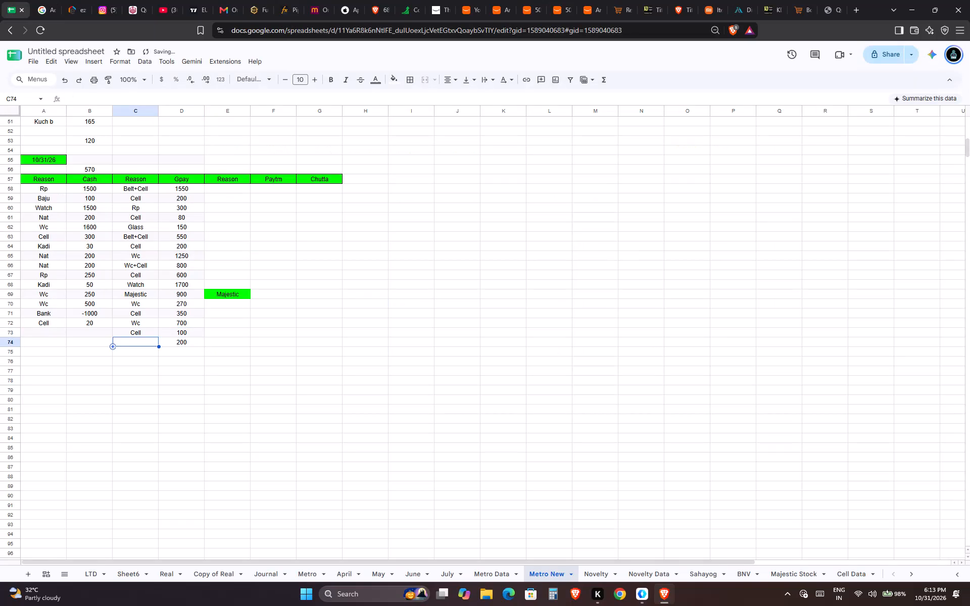
pyautogui.hotkey('ctrl', 'd')
pyautogui.press('Left')
pyautogui.hotkey('ctrl', 'a')
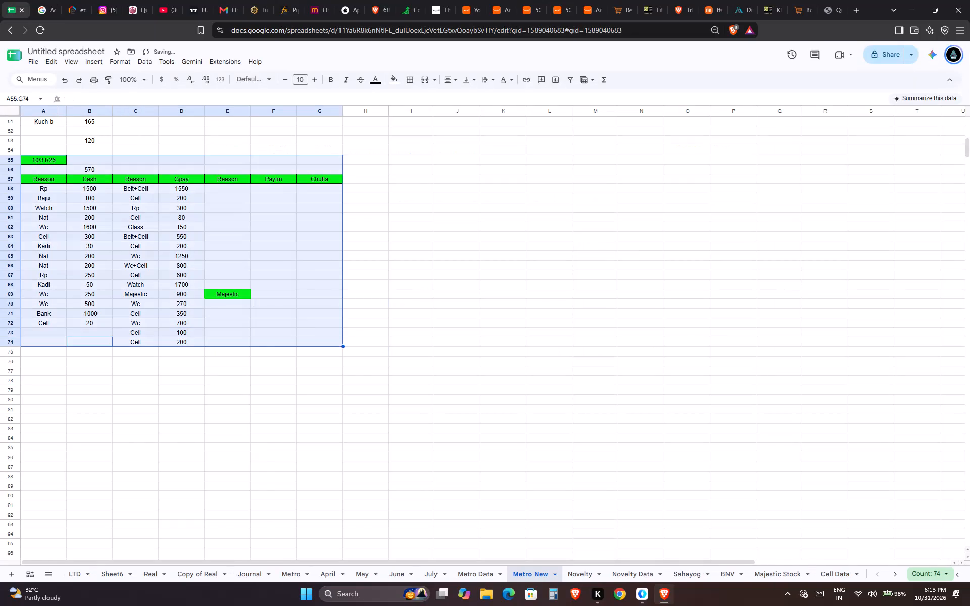
pyautogui.press('Left')
pyautogui.hotkey('ctrl', 's')
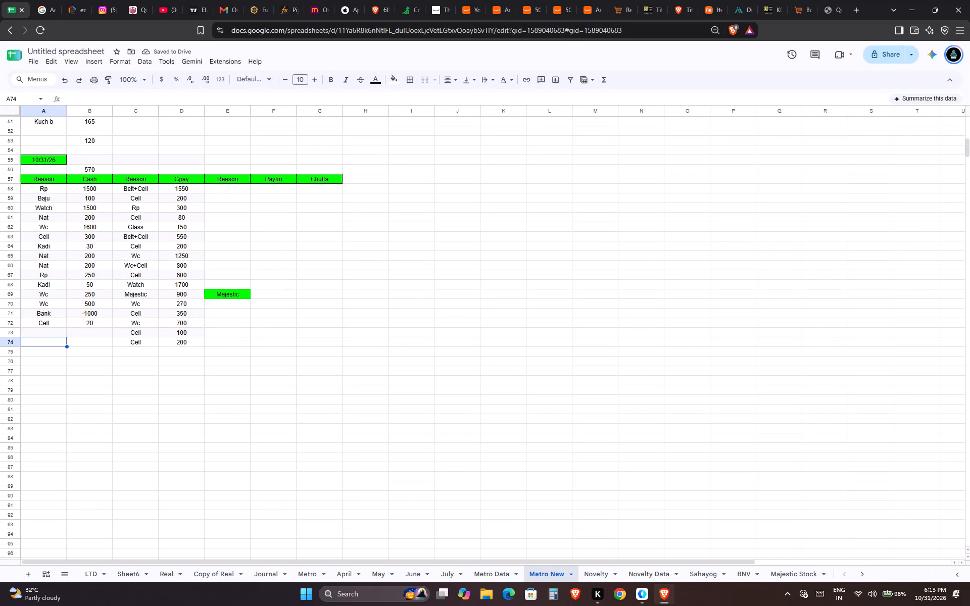